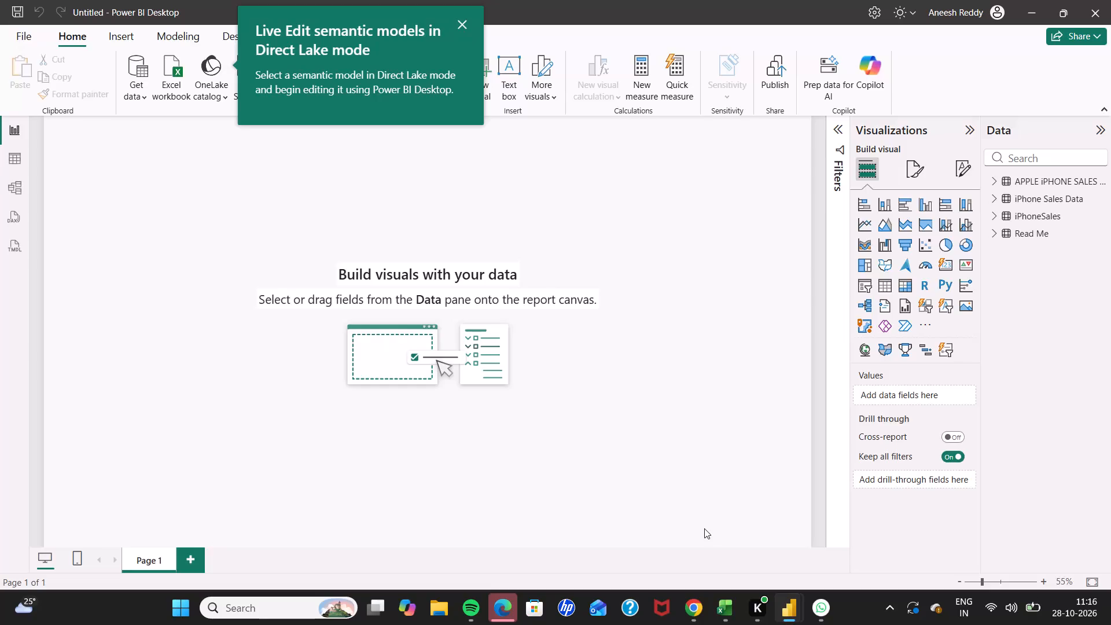
# Expand the APPLE iPHONE SALES, iPhone Sales Data, iPhoneSales and Read Me tables to examine their fields.
pyautogui.moveTo(704, 528); pyautogui.dragTo(1095, 163)
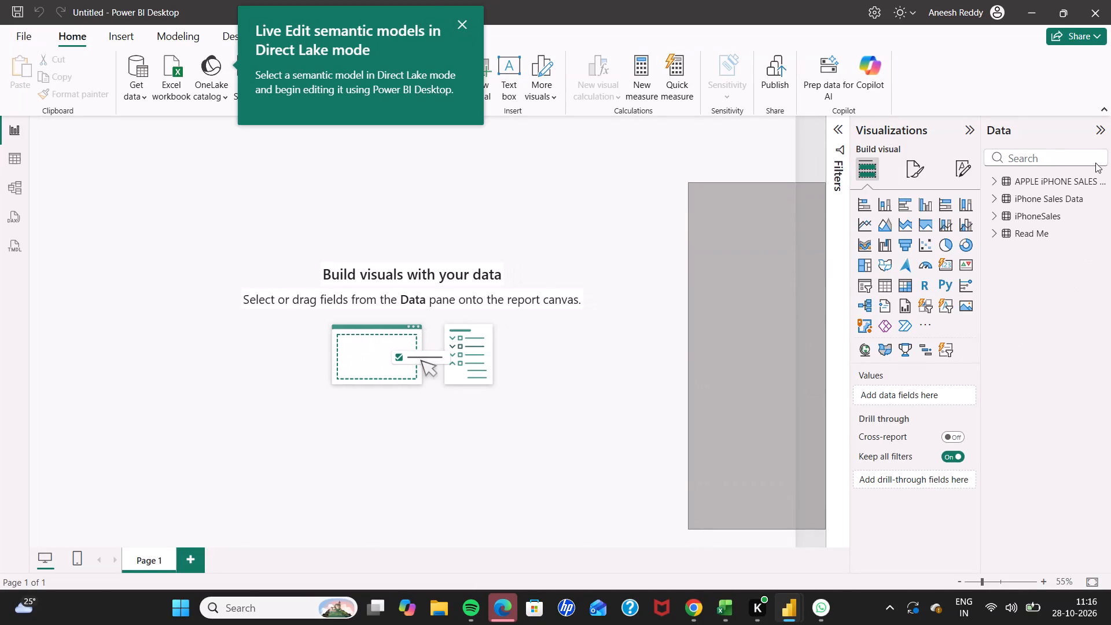
pyautogui.moveTo(1095, 163); pyautogui.dragTo(1017, 295)
pyautogui.click(1012, 183)
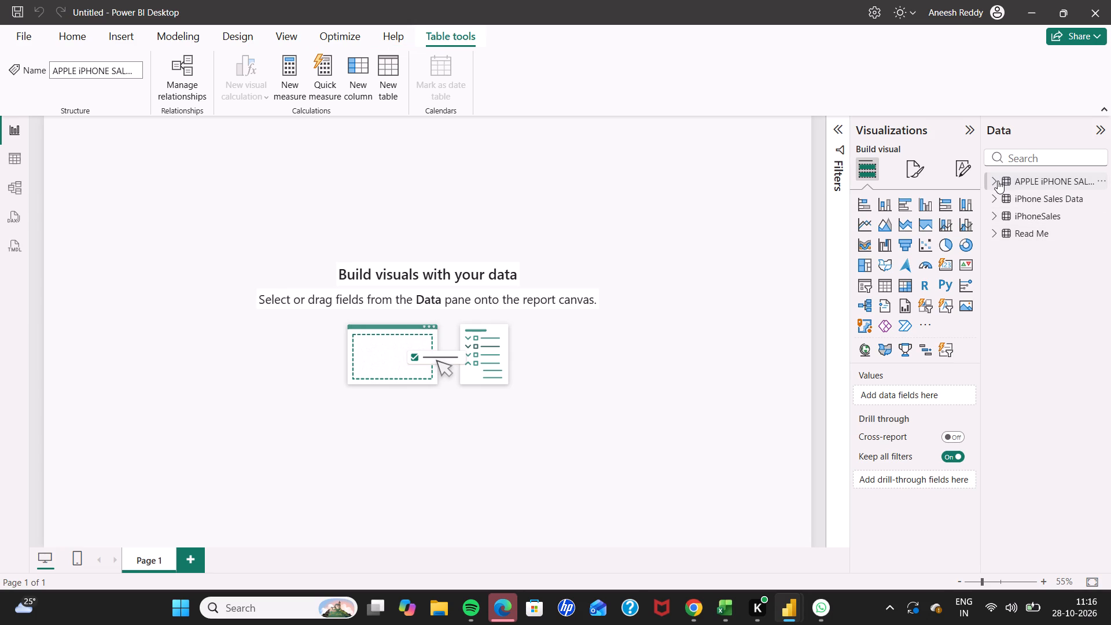
pyautogui.click(998, 181)
pyautogui.click(999, 248)
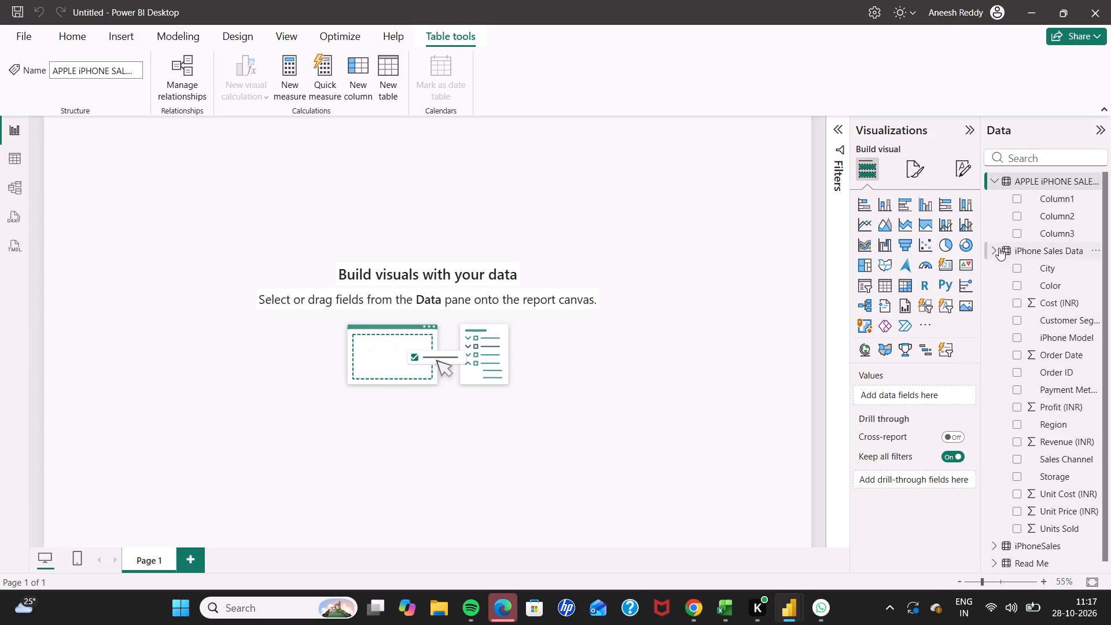
pyautogui.scroll(-4, 1026, 383)
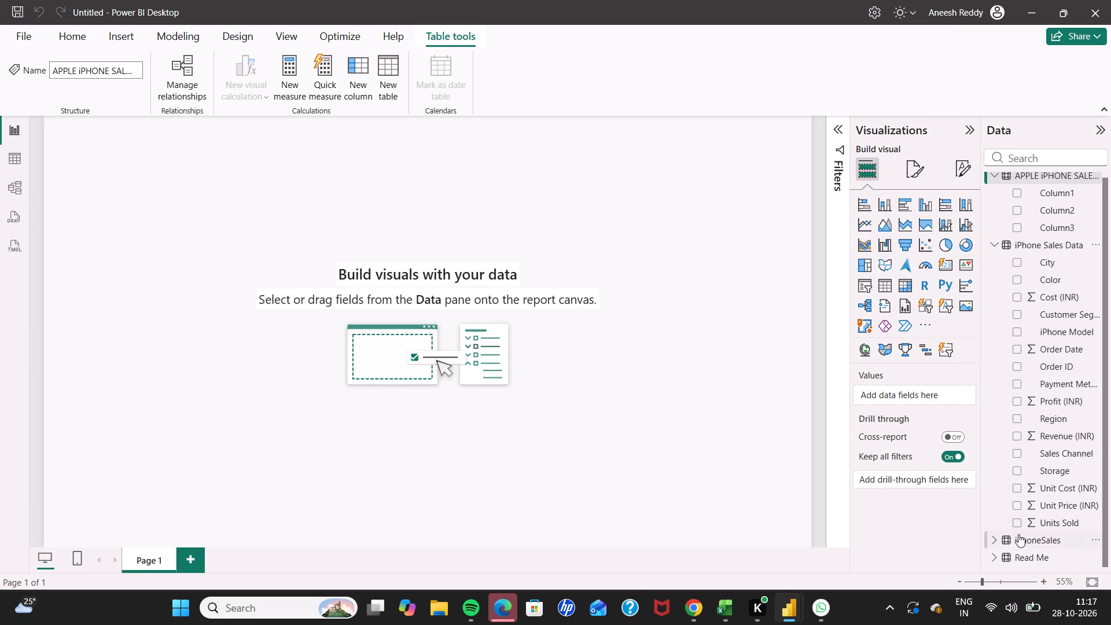
pyautogui.click(1011, 535)
pyautogui.scroll(-6, 1011, 535)
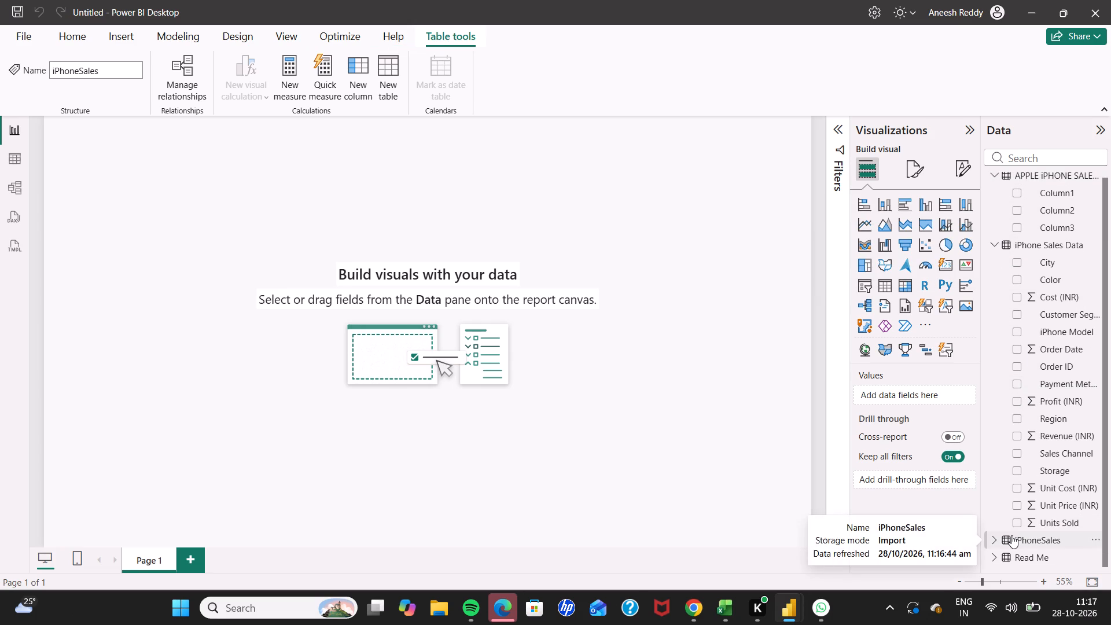
pyautogui.click(992, 536)
pyautogui.scroll(-4, 1061, 488)
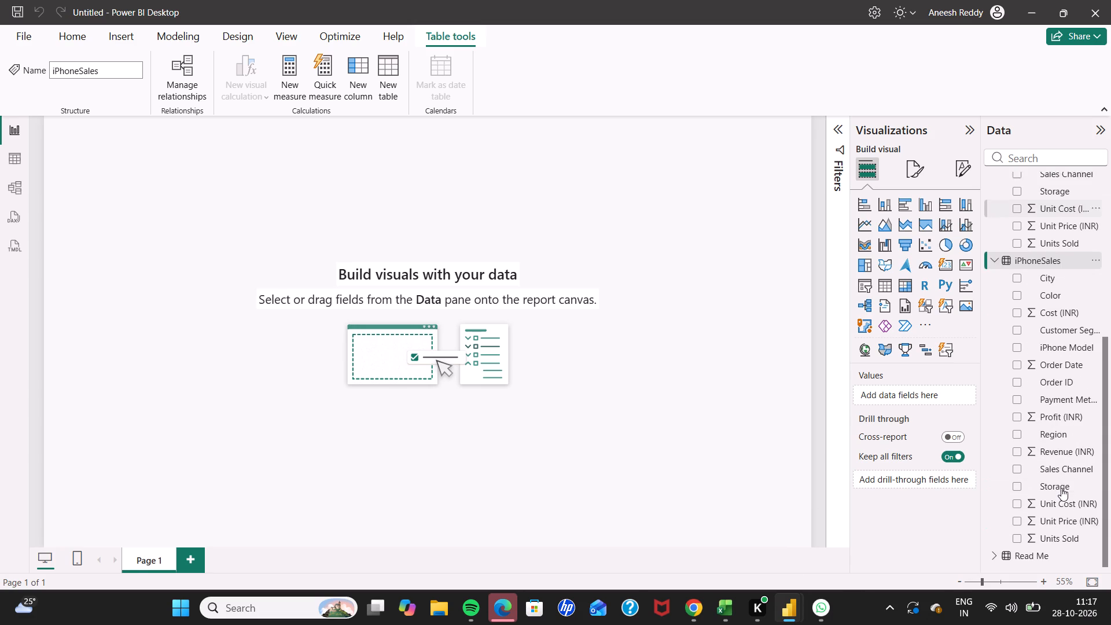
pyautogui.scroll(-1, 1061, 488)
pyautogui.click(1019, 559)
pyautogui.scroll(-4, 1019, 559)
pyautogui.scroll(-2, 1031, 475)
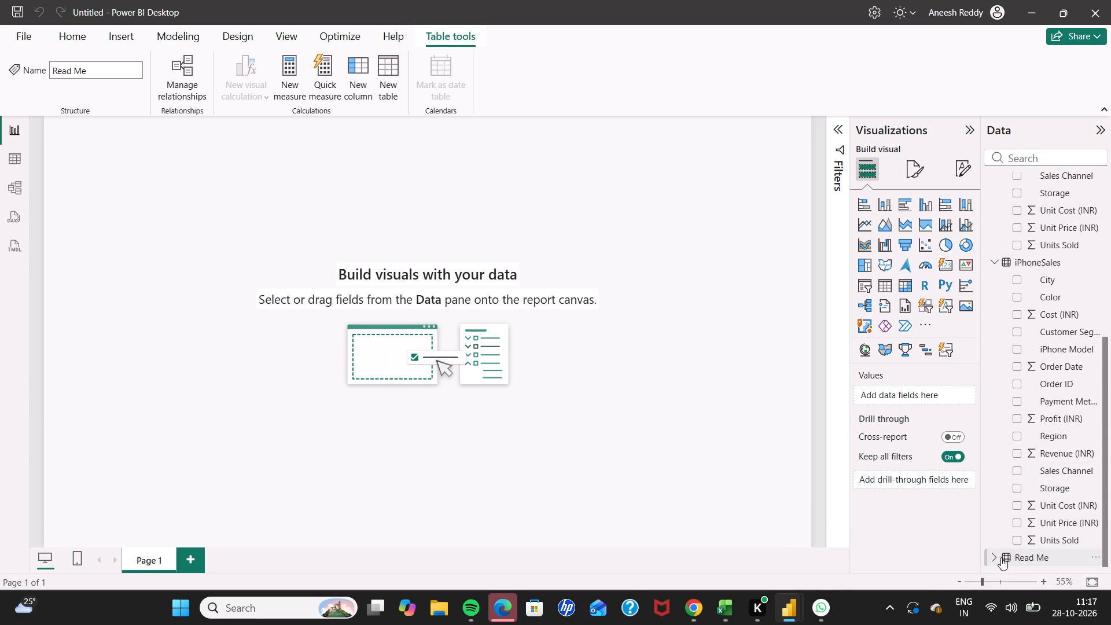
pyautogui.click(994, 557)
pyautogui.scroll(-3, 1046, 509)
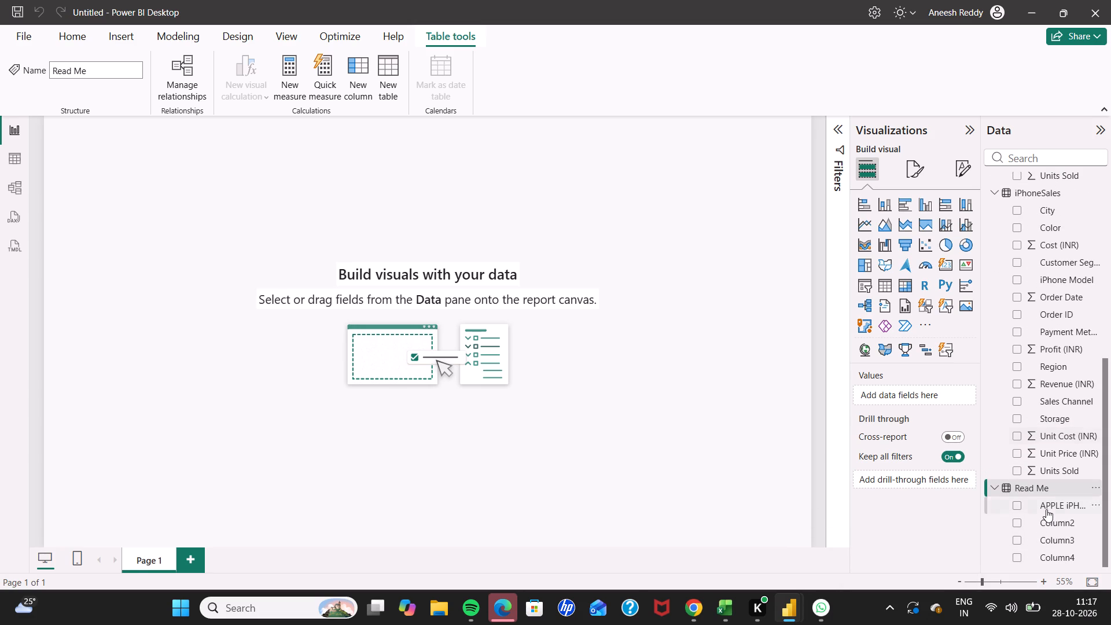
# Insert an enlarged pie chart with iPhone Model as legend and Units Sold as values from iPhone Sales Data.
pyautogui.click(941, 243)
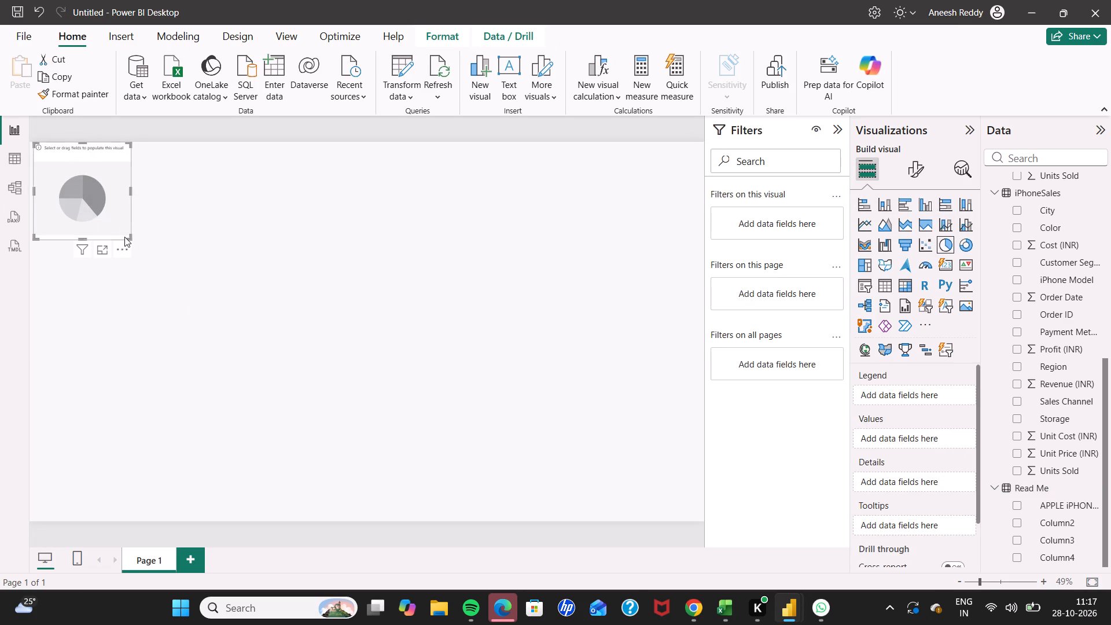
pyautogui.moveTo(129, 237); pyautogui.dragTo(241, 342)
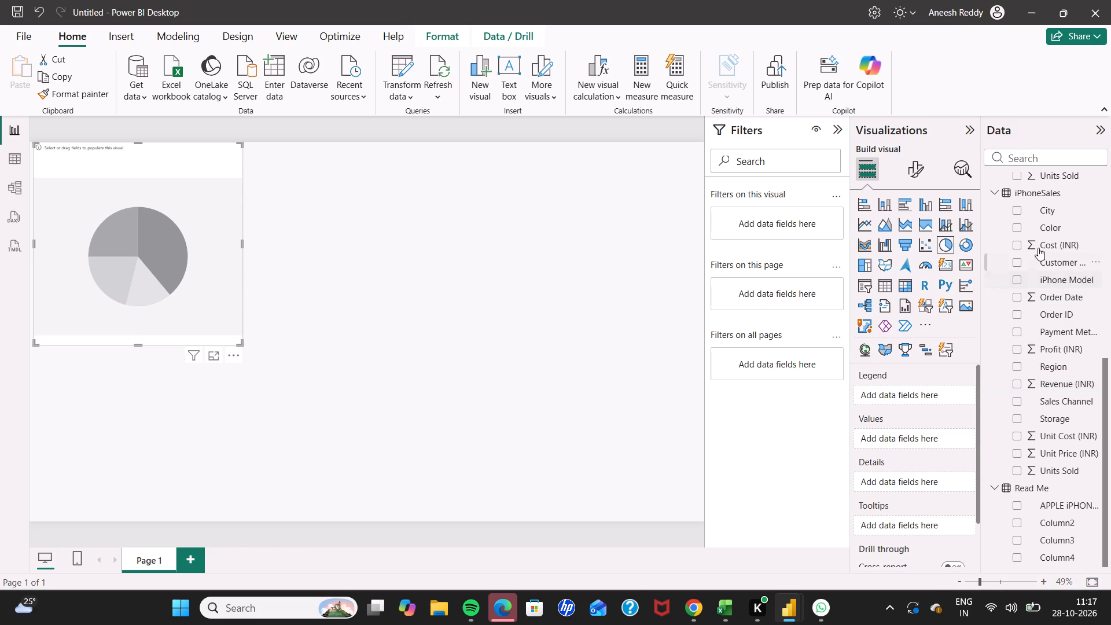
pyautogui.scroll(8, 1031, 230)
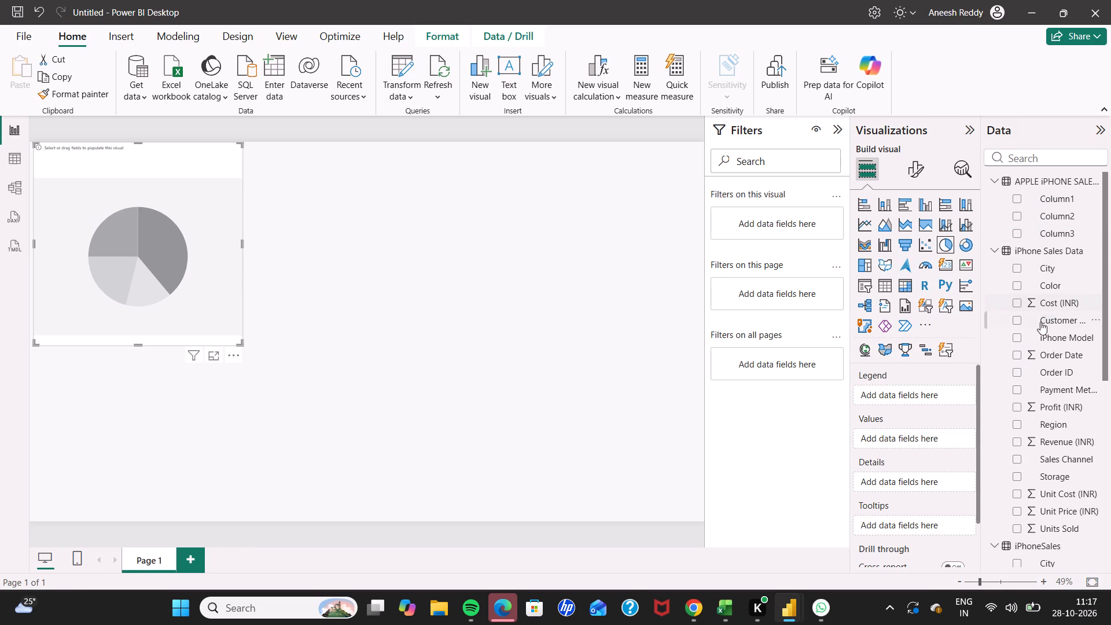
pyautogui.click(1017, 337)
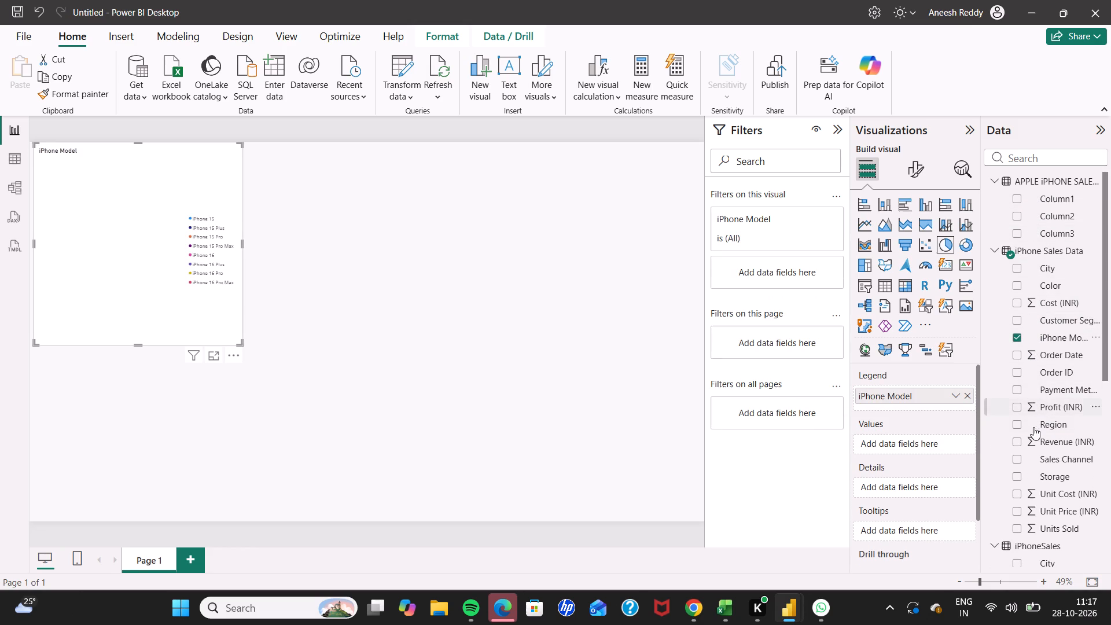
pyautogui.click(1020, 527)
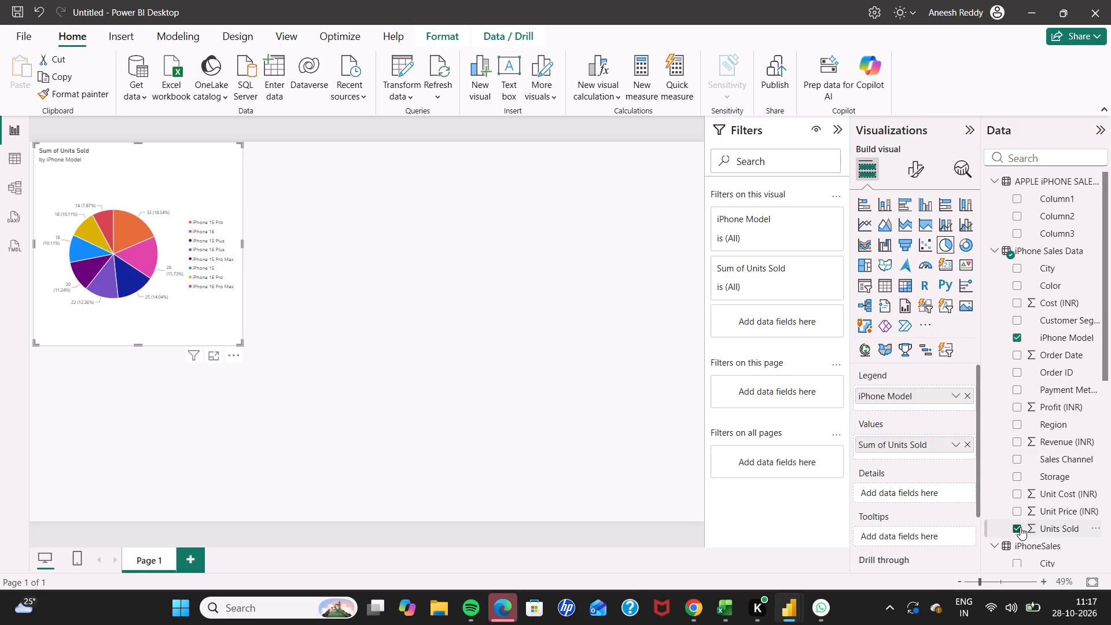
# Add Revenue (INR) from iPhone Sales Data to the pie chart as a tooltip field.
pyautogui.scroll(-1, 1036, 477)
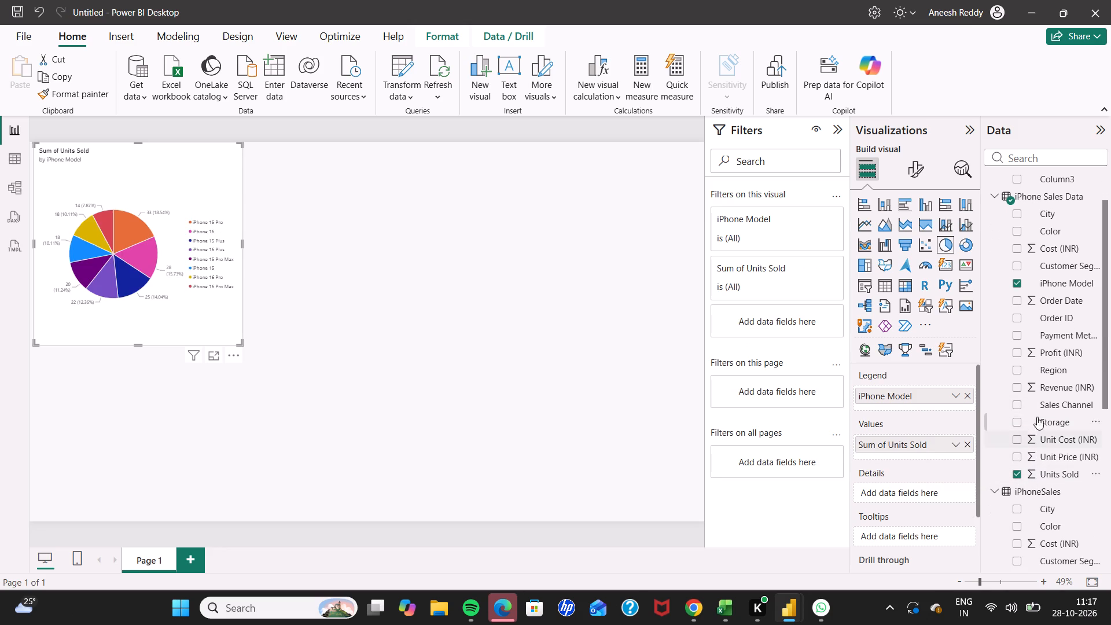
pyautogui.click(1018, 388)
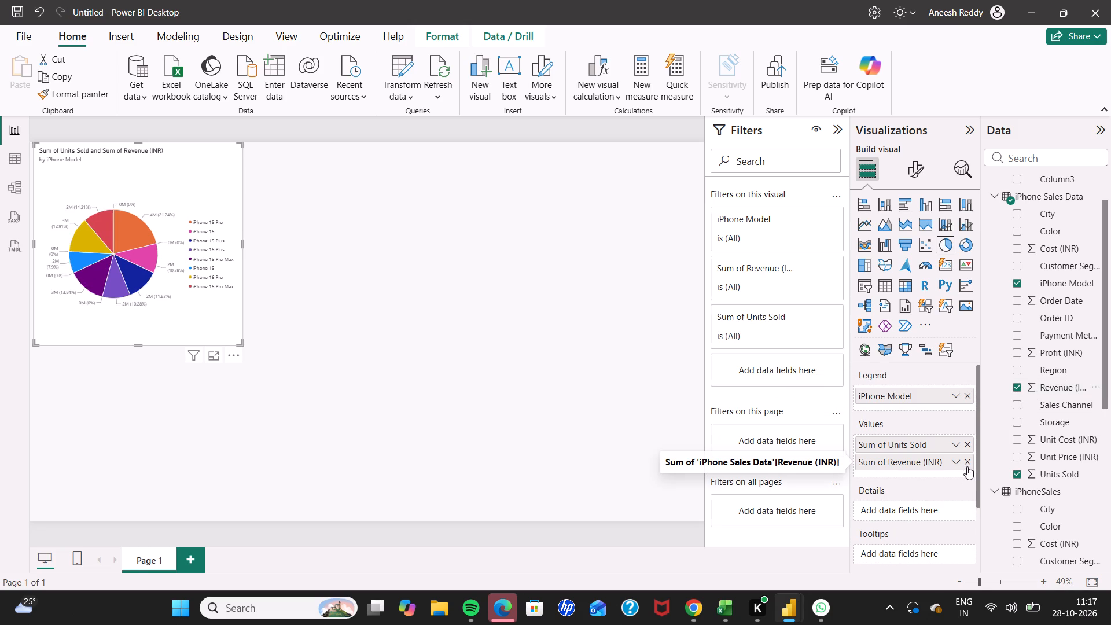
pyautogui.click(922, 466)
pyautogui.moveTo(922, 466); pyautogui.dragTo(929, 555)
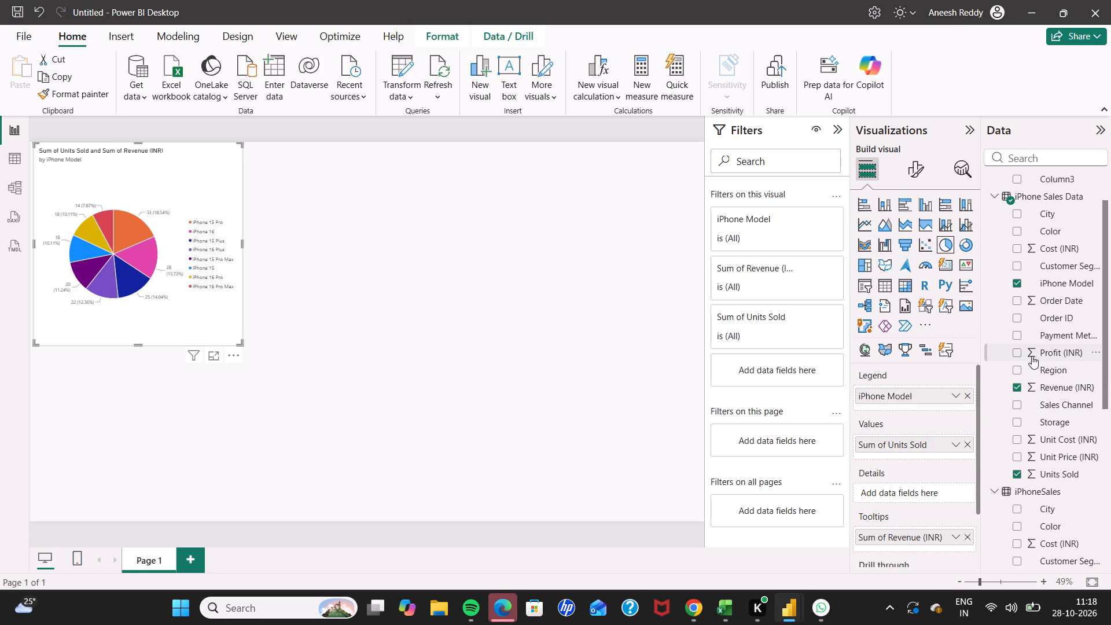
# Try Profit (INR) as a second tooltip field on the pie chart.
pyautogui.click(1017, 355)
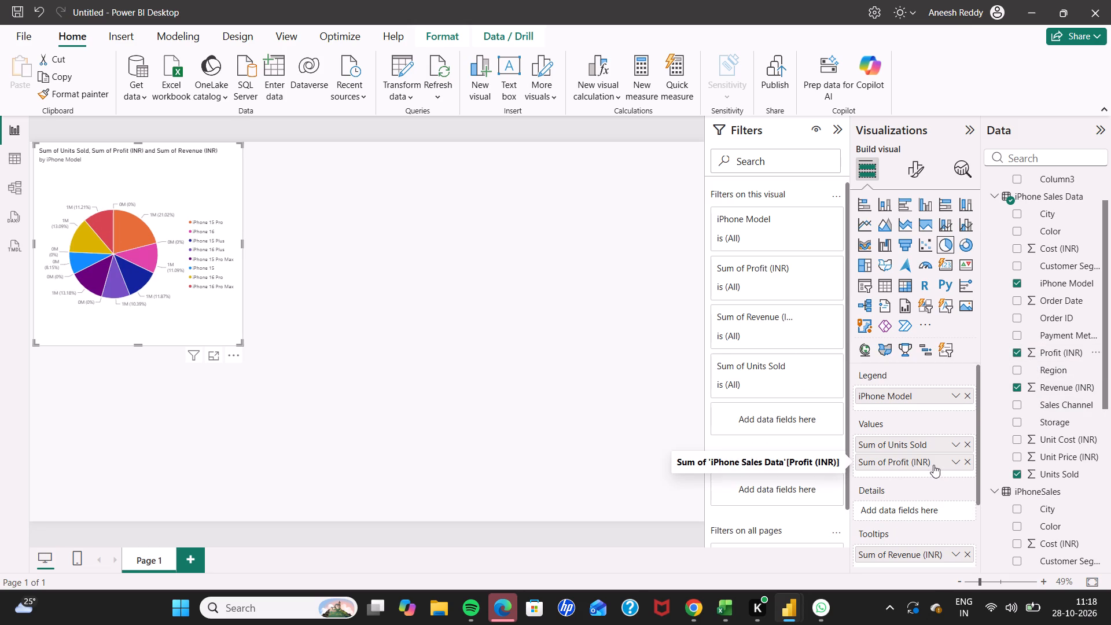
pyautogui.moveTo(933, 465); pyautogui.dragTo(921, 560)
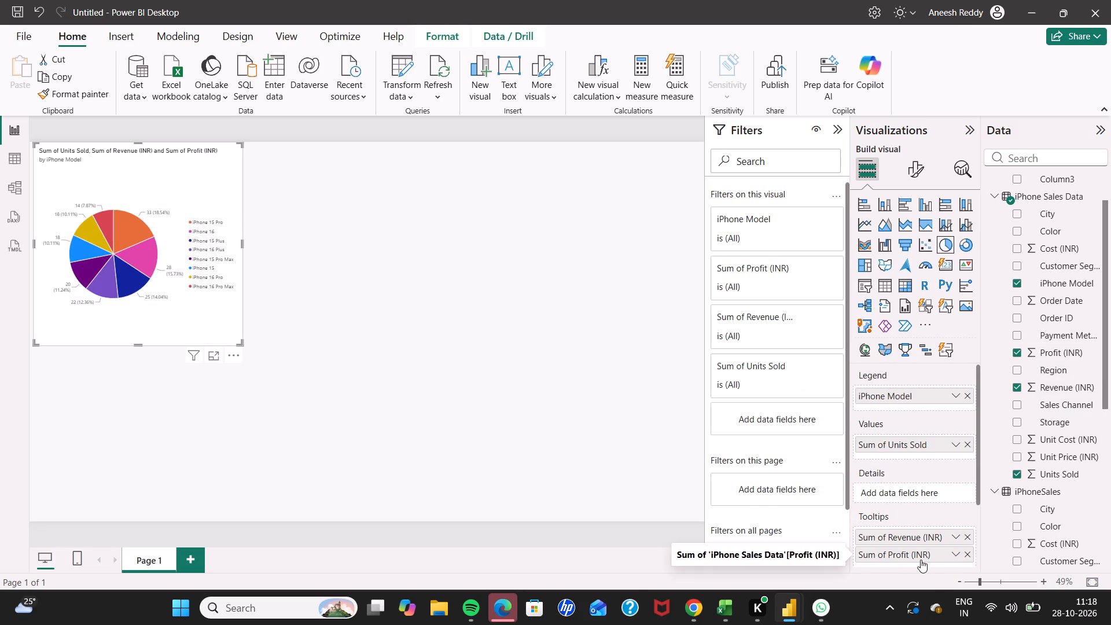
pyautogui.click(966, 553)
# Insert a separate 100% stacked column chart on the report page.
pyautogui.click(546, 416)
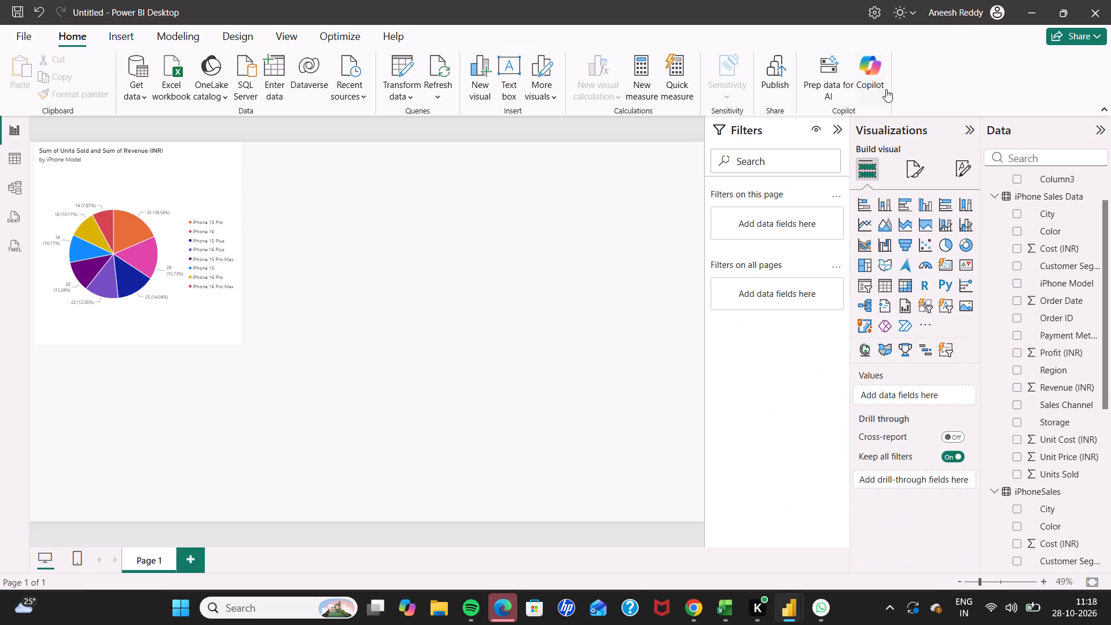
pyautogui.click(939, 204)
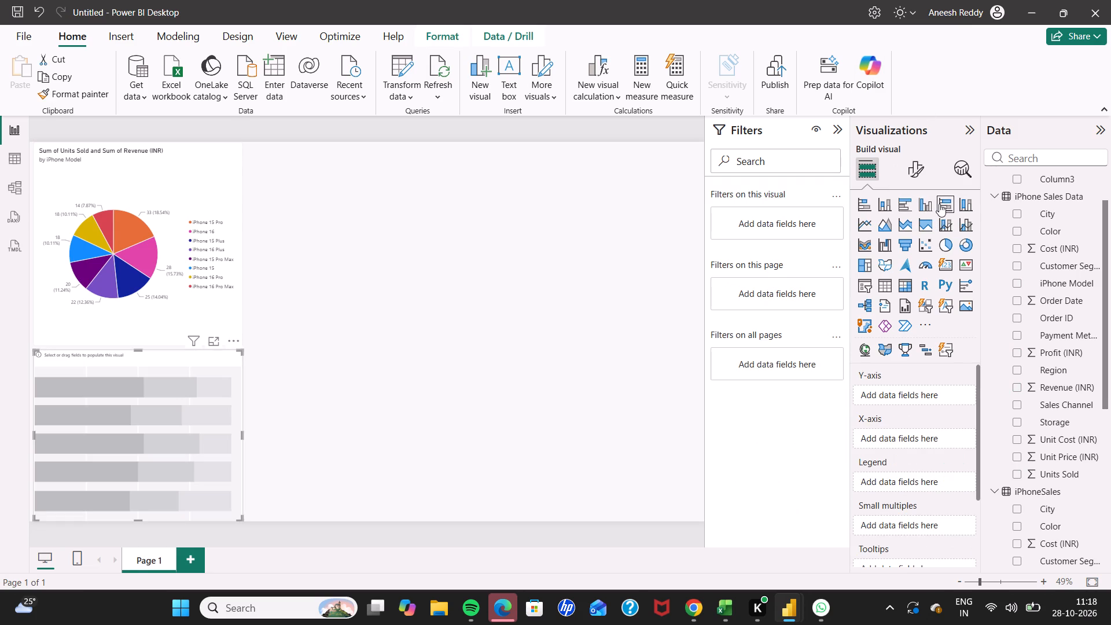
pyautogui.click(928, 203)
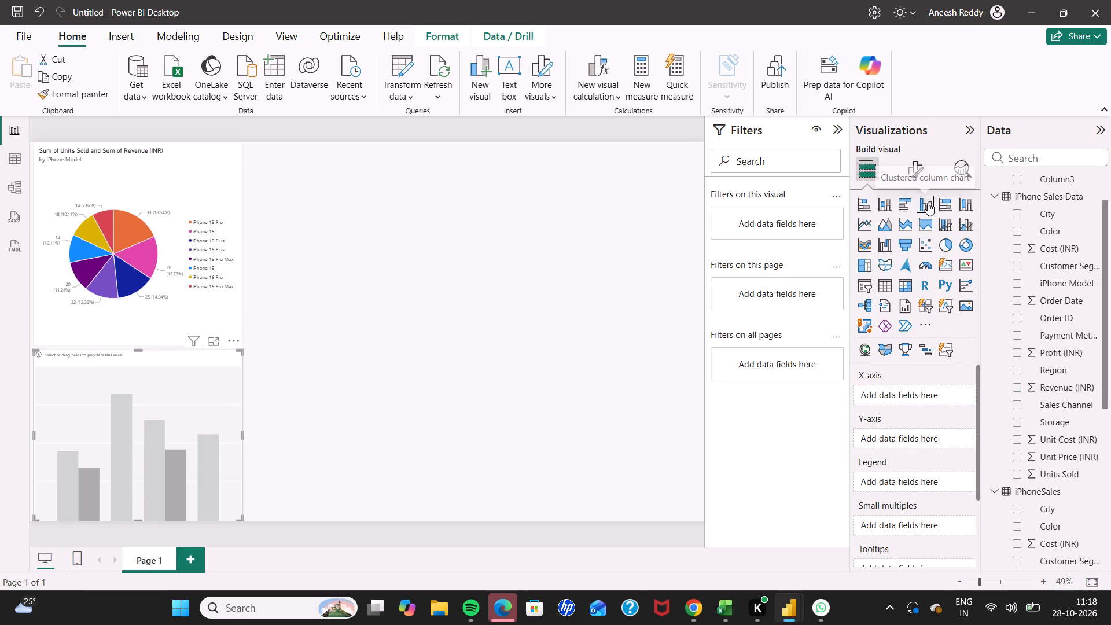
pyautogui.click(907, 202)
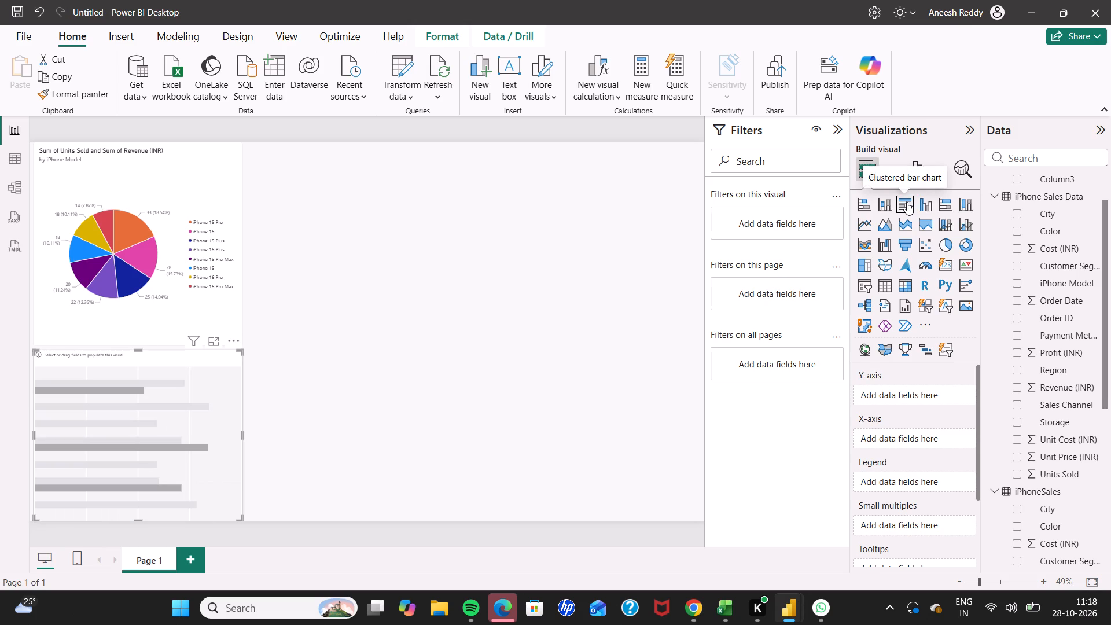
pyautogui.click(957, 204)
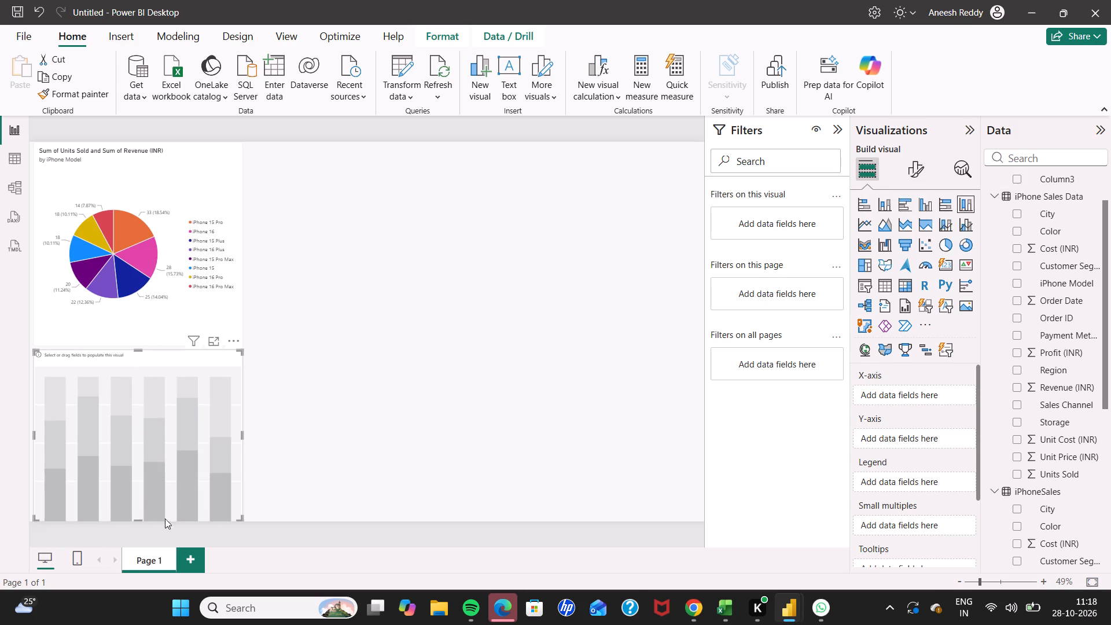
# Place the empty column chart directly beside the pie chart and enlarge it to match the pie chart's height.
pyautogui.moveTo(157, 444); pyautogui.dragTo(406, 301)
pyautogui.moveTo(406, 301); pyautogui.dragTo(393, 272)
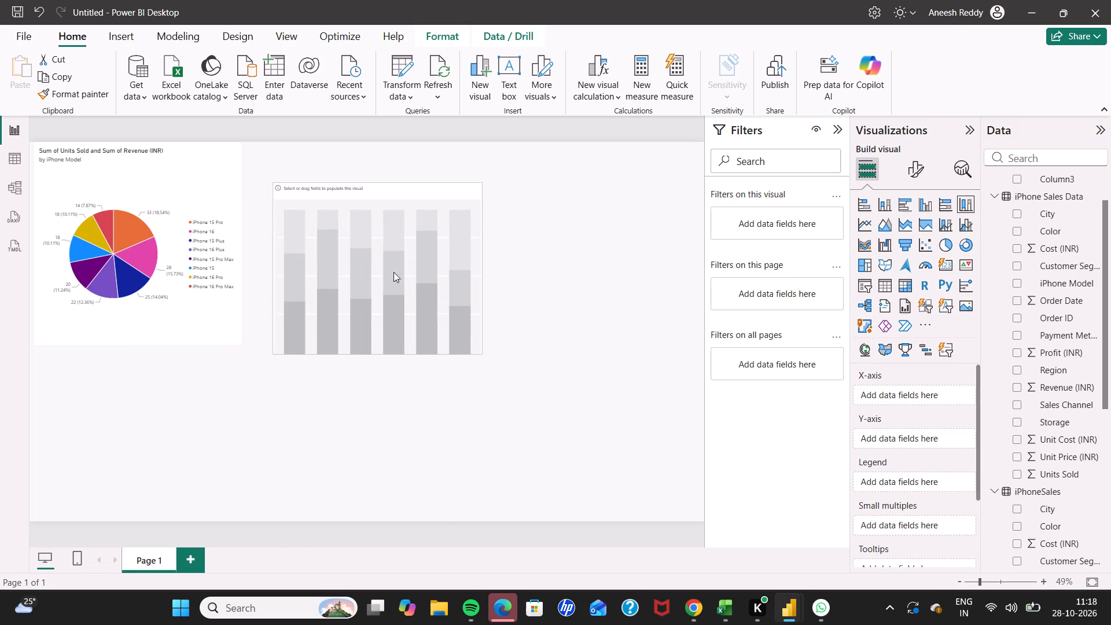
pyautogui.moveTo(393, 272); pyautogui.dragTo(368, 236)
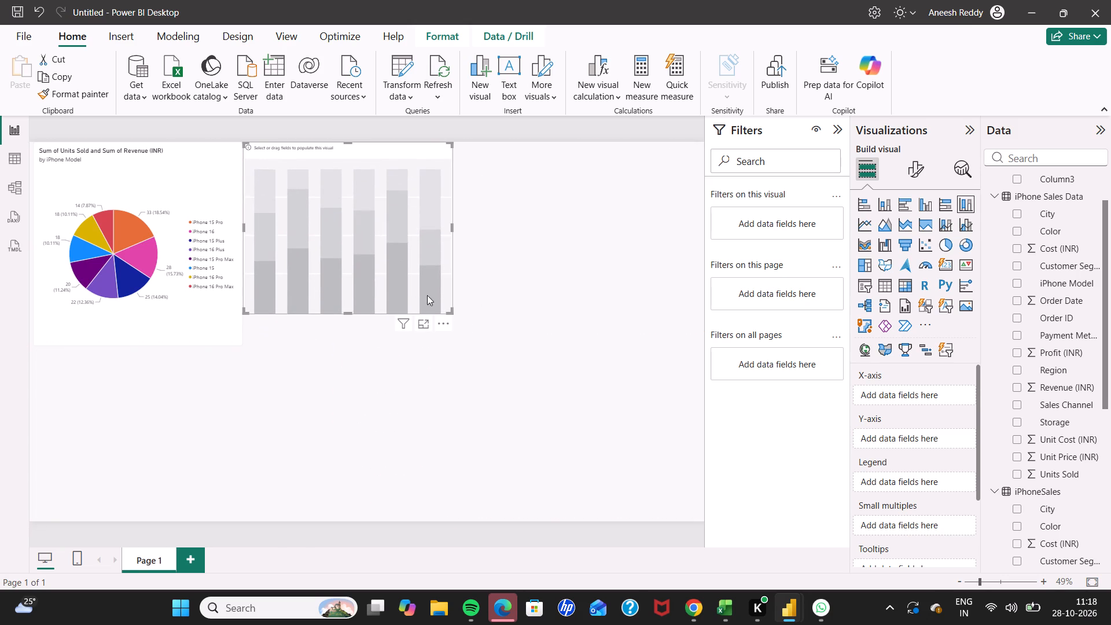
pyautogui.moveTo(451, 310); pyautogui.dragTo(460, 329)
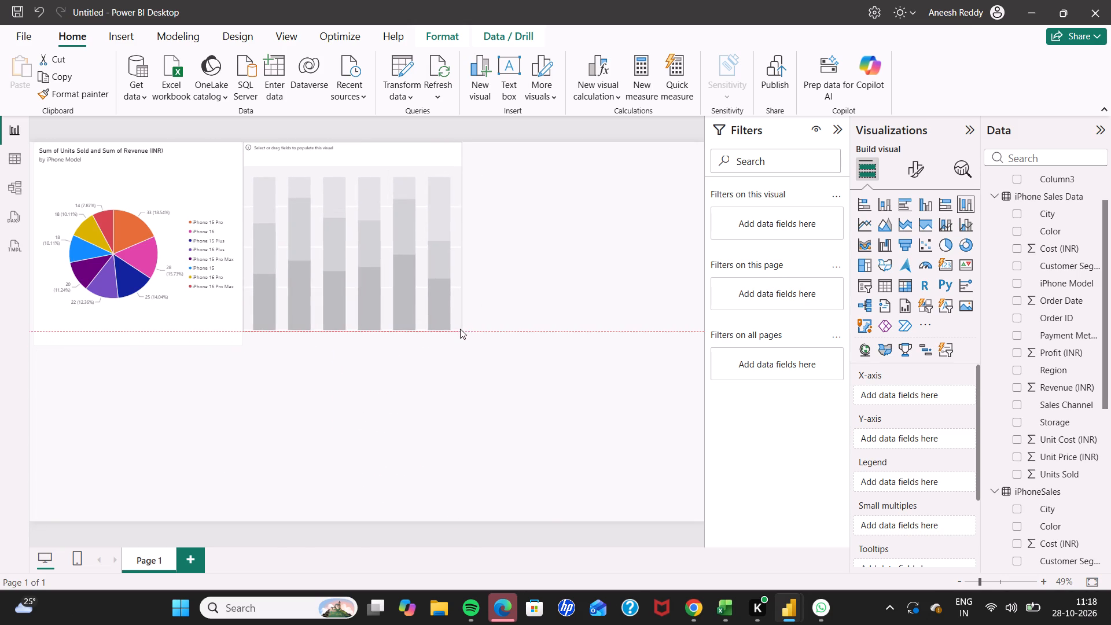
pyautogui.moveTo(460, 329); pyautogui.dragTo(469, 339)
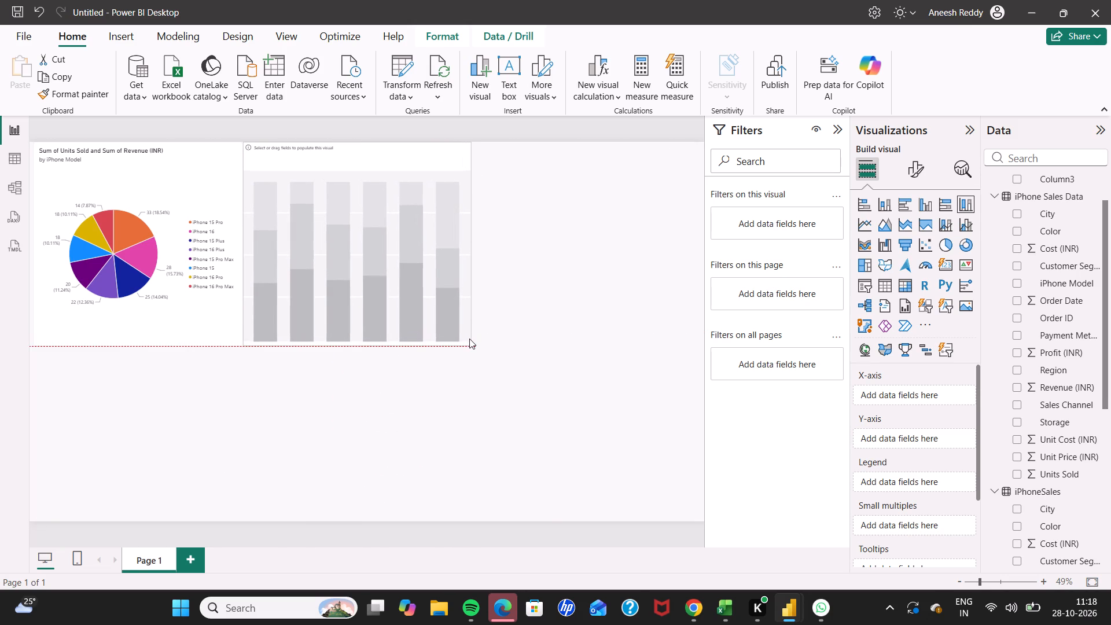
pyautogui.moveTo(469, 339); pyautogui.dragTo(469, 339)
pyautogui.click(526, 411)
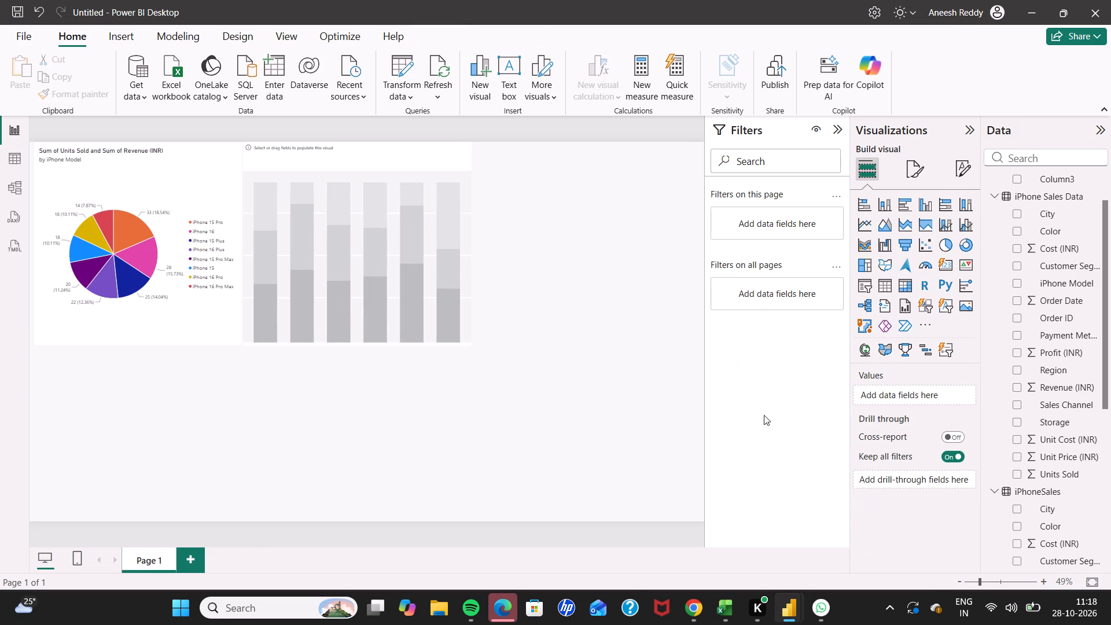
# Plot Revenue (INR) by iPhone Model from iPhone Sales Data in the 100% stacked column chart.
pyautogui.click(432, 304)
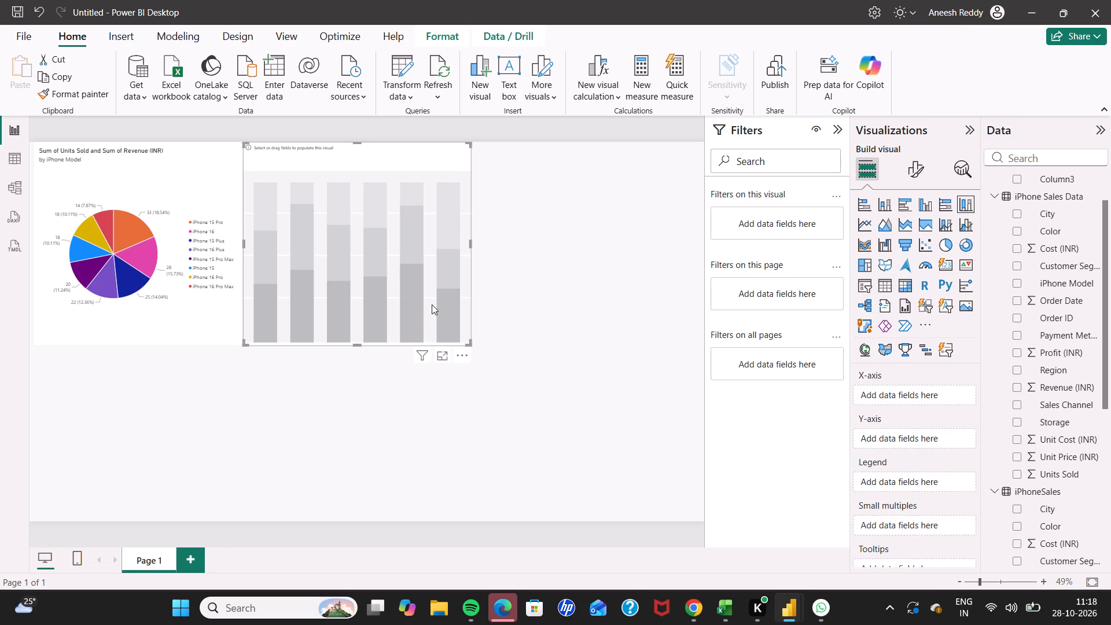
pyautogui.click(1020, 281)
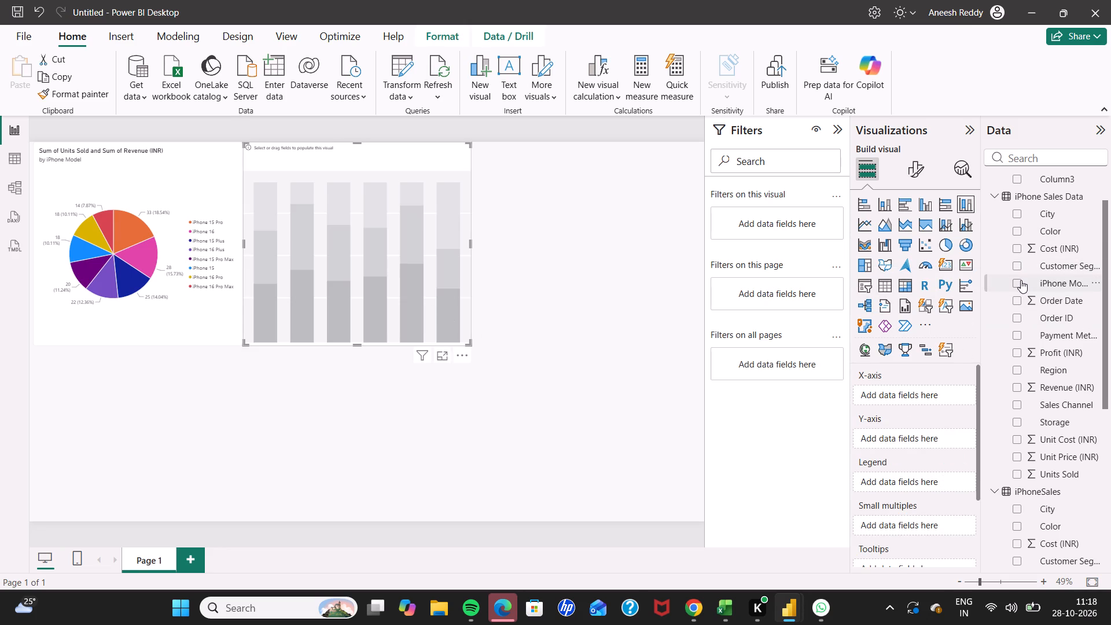
pyautogui.click(1018, 282)
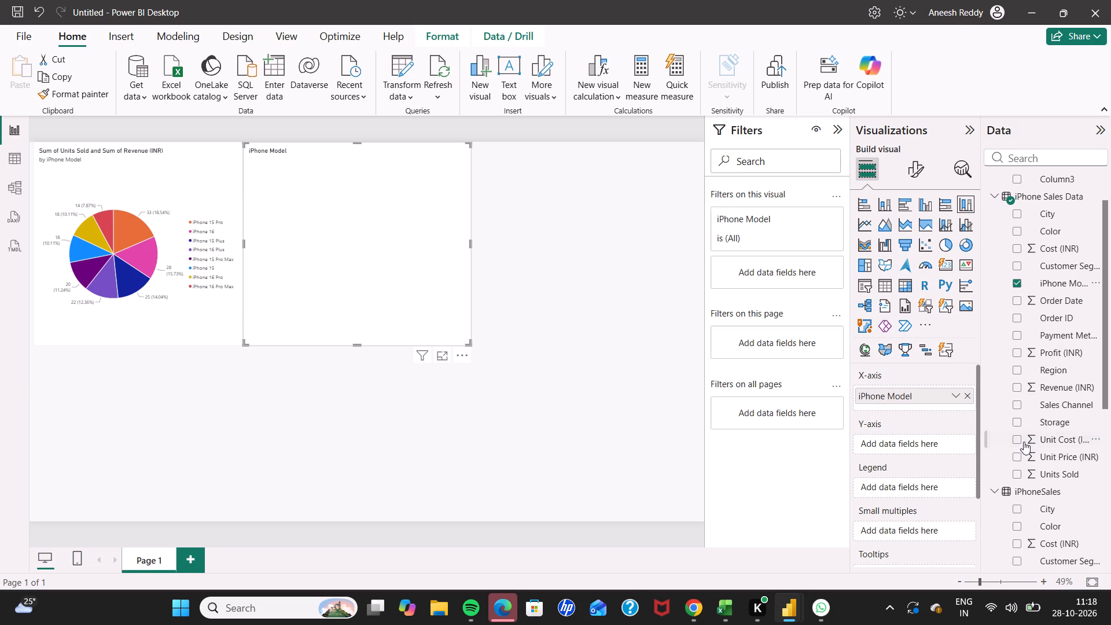
pyautogui.click(1017, 386)
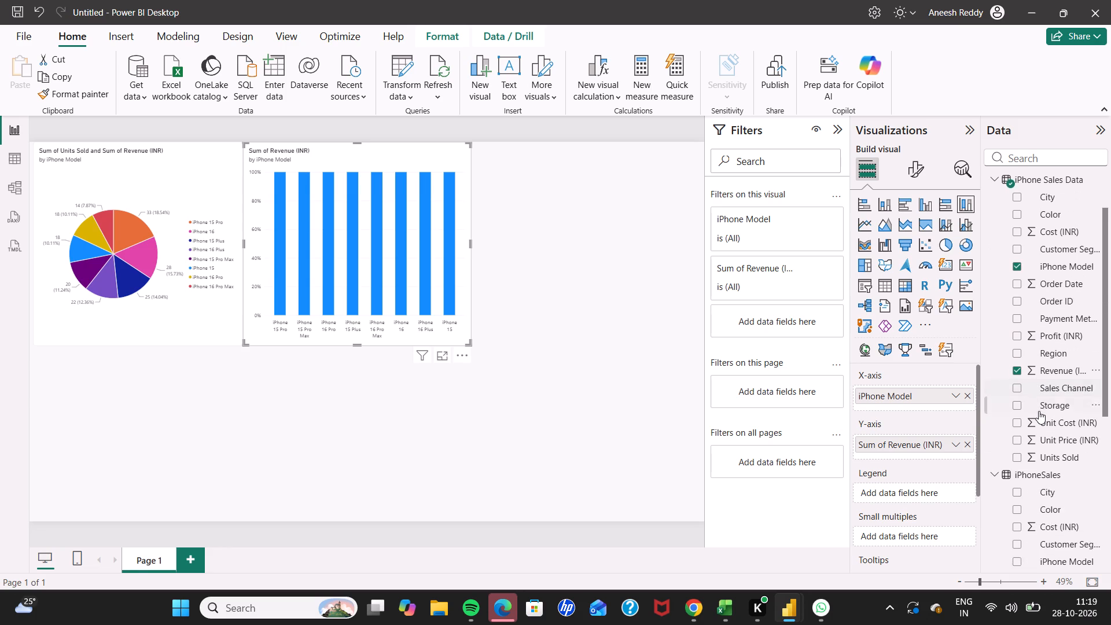
# Break the 100% stacked column chart down by Sales Channel from iPhone Sales Data as its legend.
pyautogui.scroll(-2, 1039, 411)
pyautogui.scroll(1, 1039, 411)
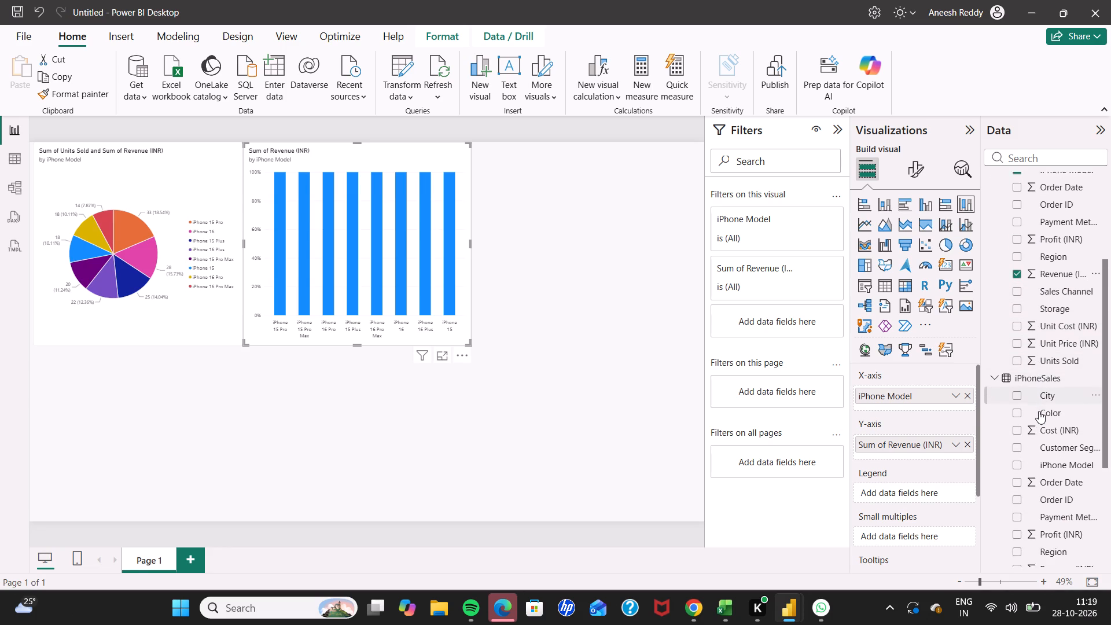
pyautogui.scroll(2, 1039, 411)
pyautogui.click(1020, 354)
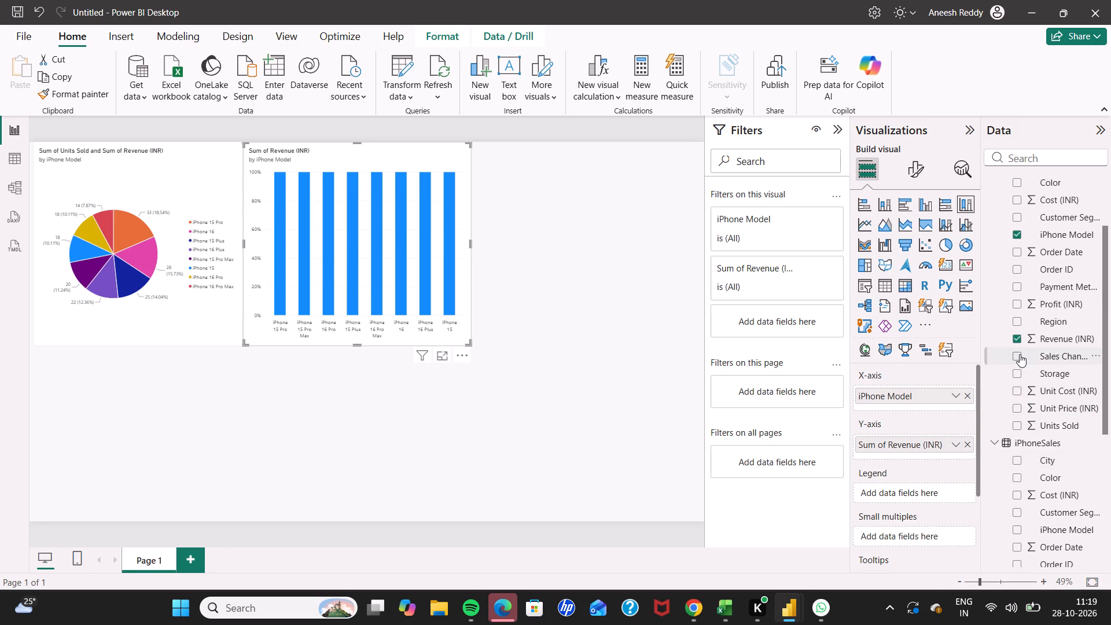
pyautogui.click(415, 384)
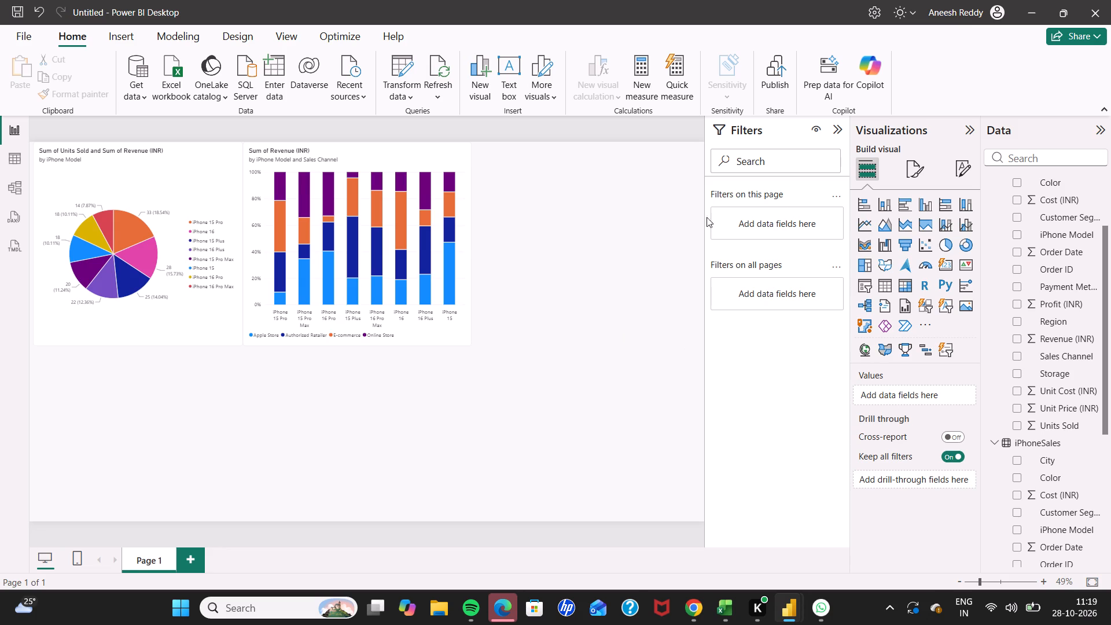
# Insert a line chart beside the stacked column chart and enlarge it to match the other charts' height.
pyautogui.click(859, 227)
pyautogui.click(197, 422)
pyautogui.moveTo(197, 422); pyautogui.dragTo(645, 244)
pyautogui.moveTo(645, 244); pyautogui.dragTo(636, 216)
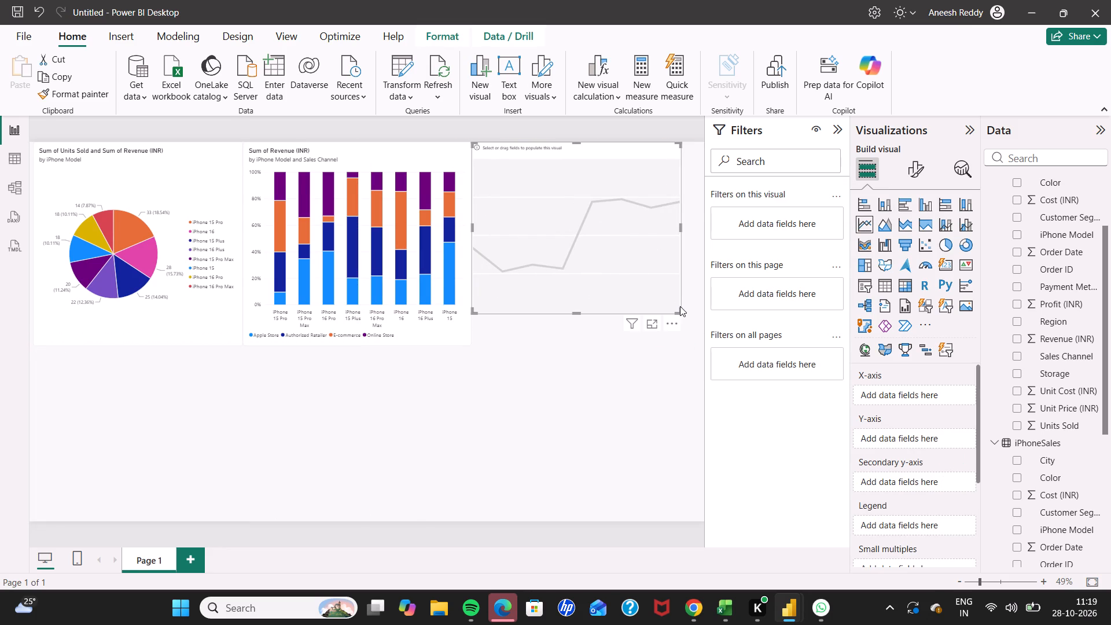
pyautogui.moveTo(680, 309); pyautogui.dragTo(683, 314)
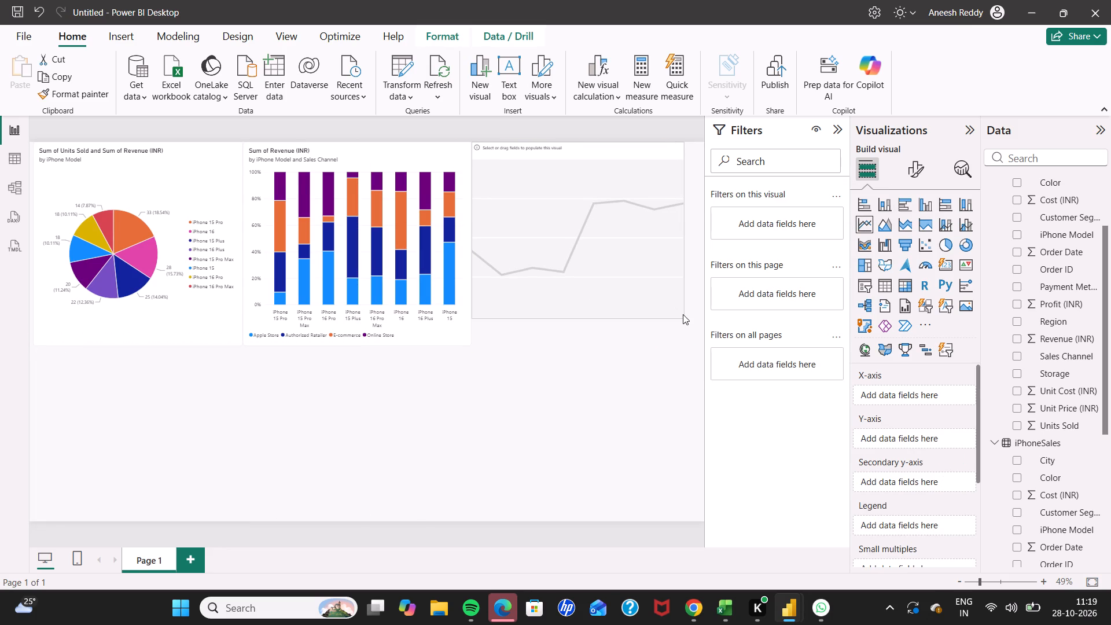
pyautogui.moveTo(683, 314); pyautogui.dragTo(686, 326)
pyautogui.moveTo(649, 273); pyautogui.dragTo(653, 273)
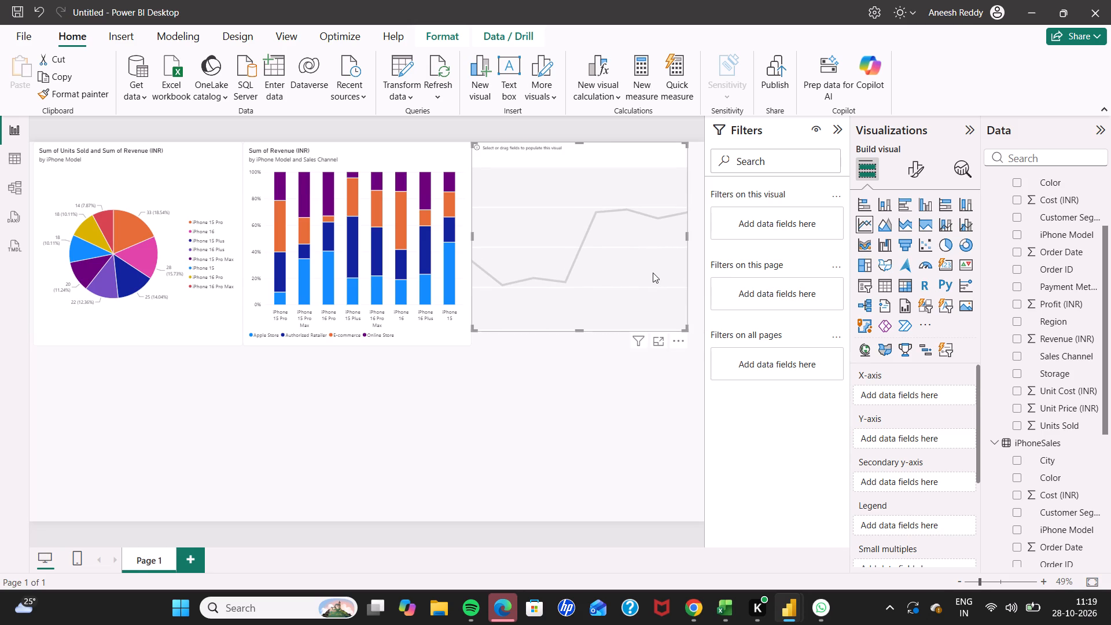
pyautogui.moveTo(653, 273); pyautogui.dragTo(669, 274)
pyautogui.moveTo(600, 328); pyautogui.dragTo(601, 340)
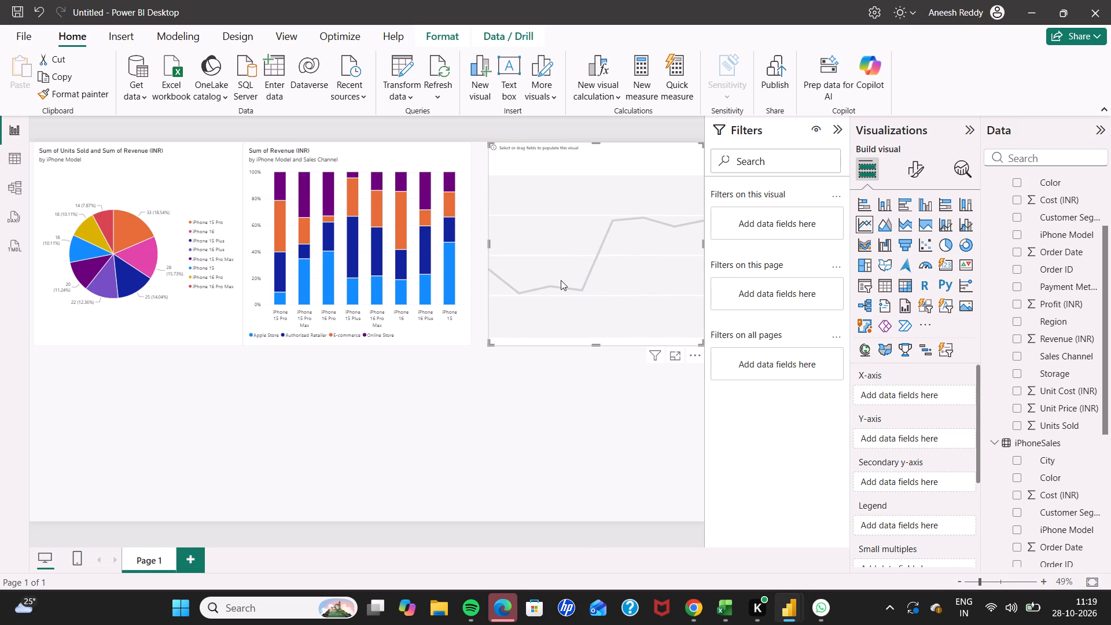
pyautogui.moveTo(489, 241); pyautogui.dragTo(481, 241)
# Widen the 100% stacked column chart to close the gap to the line chart.
pyautogui.click(437, 241)
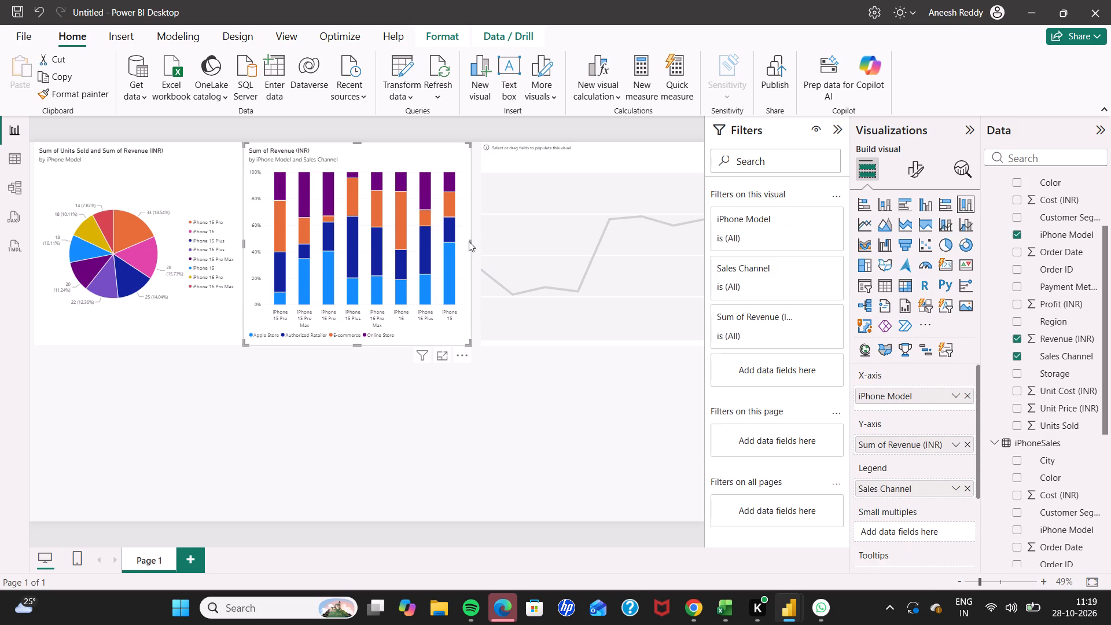
pyautogui.click(469, 241)
pyautogui.moveTo(469, 241); pyautogui.dragTo(477, 243)
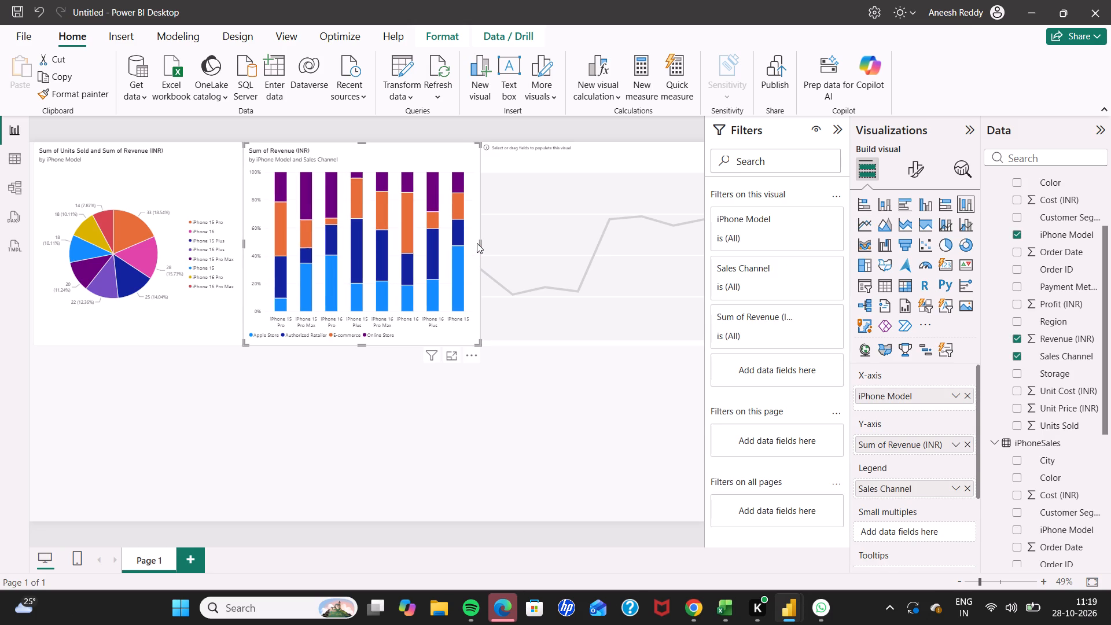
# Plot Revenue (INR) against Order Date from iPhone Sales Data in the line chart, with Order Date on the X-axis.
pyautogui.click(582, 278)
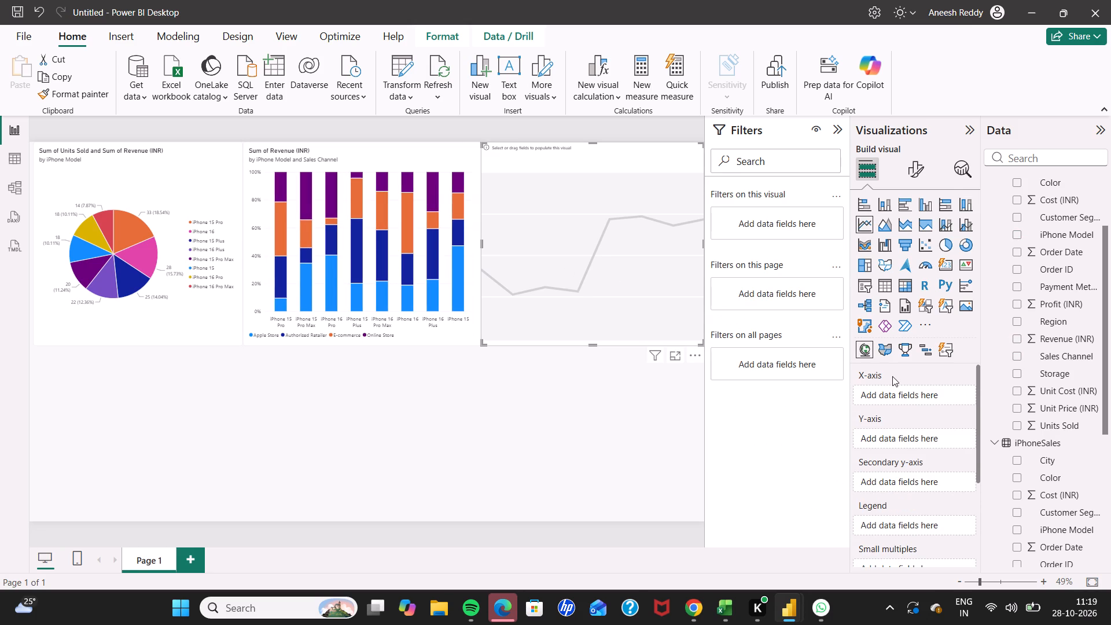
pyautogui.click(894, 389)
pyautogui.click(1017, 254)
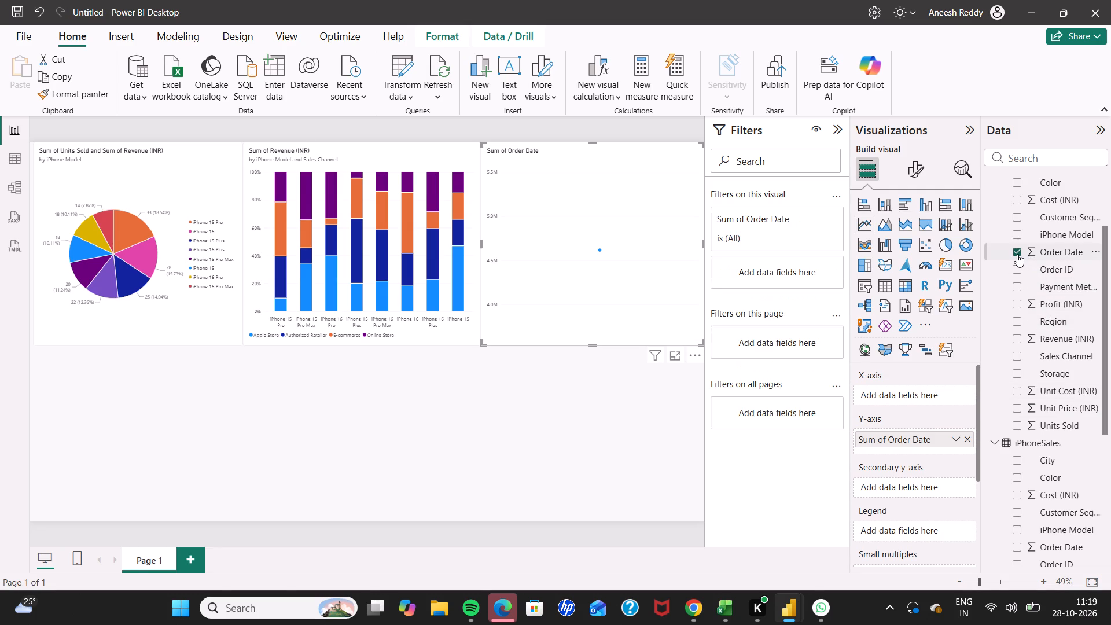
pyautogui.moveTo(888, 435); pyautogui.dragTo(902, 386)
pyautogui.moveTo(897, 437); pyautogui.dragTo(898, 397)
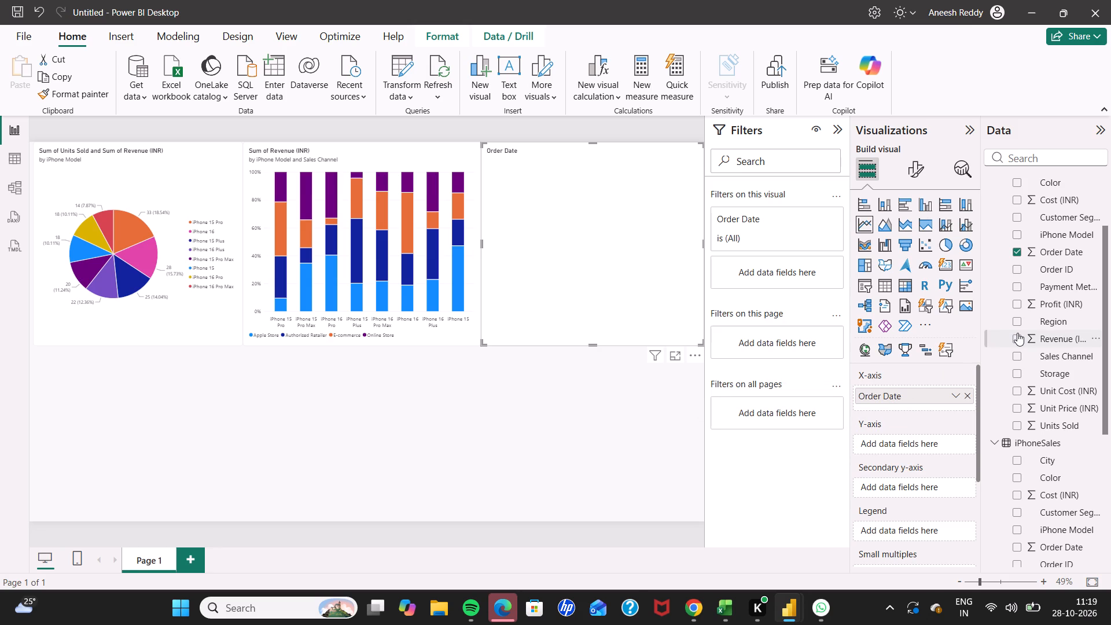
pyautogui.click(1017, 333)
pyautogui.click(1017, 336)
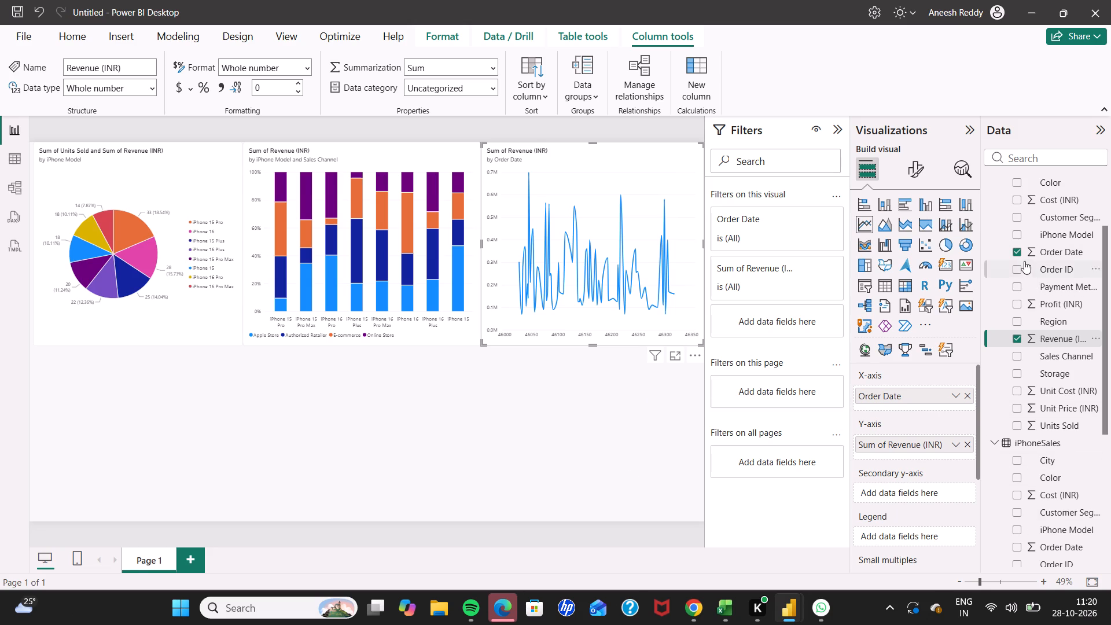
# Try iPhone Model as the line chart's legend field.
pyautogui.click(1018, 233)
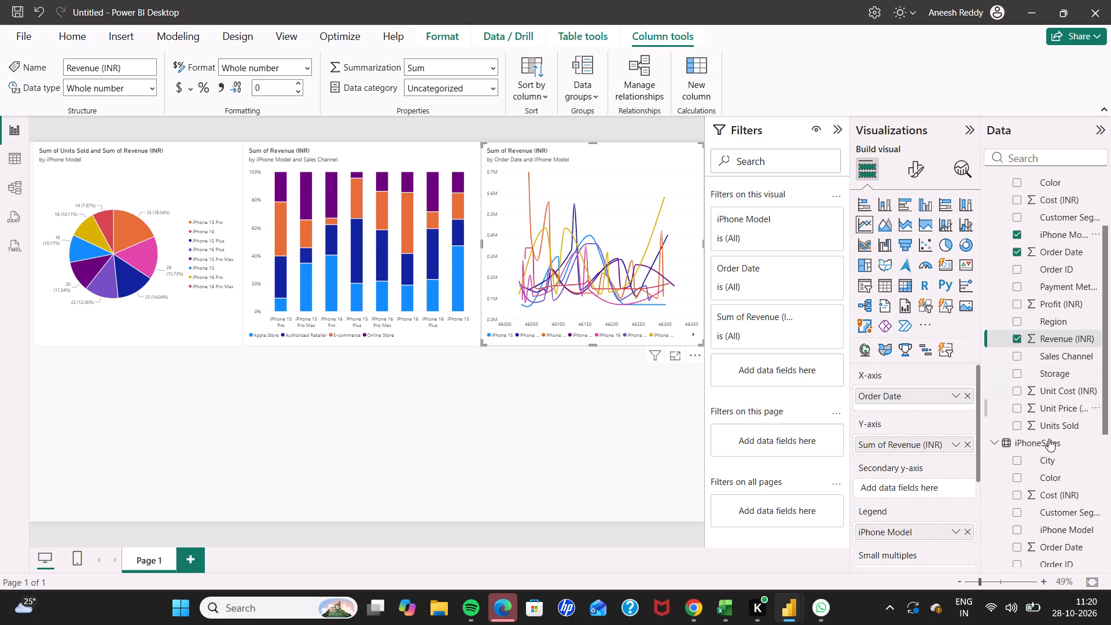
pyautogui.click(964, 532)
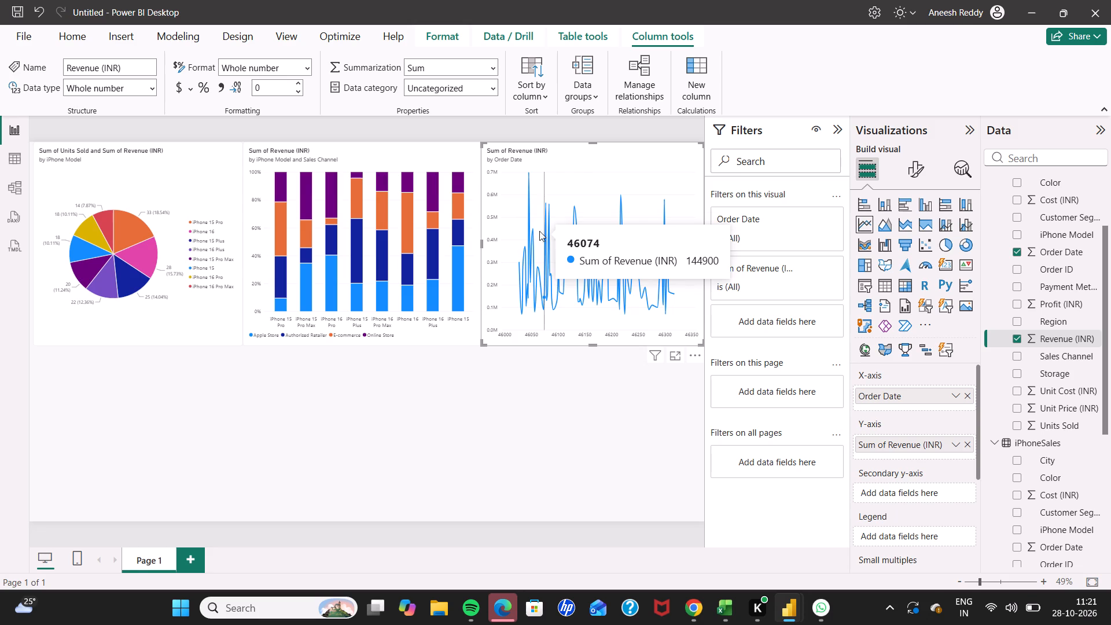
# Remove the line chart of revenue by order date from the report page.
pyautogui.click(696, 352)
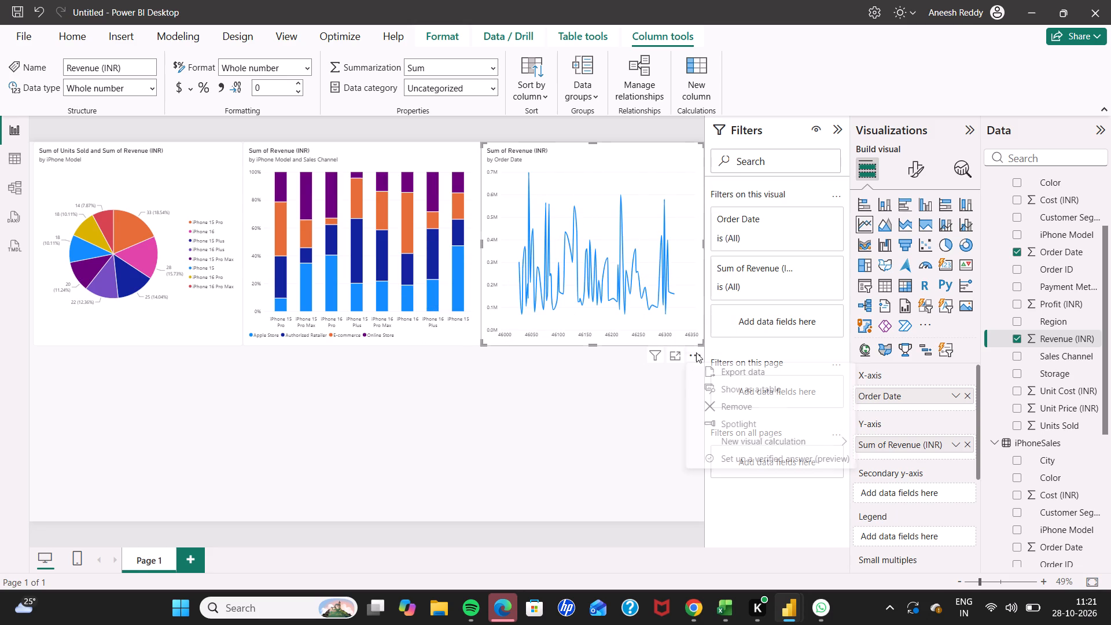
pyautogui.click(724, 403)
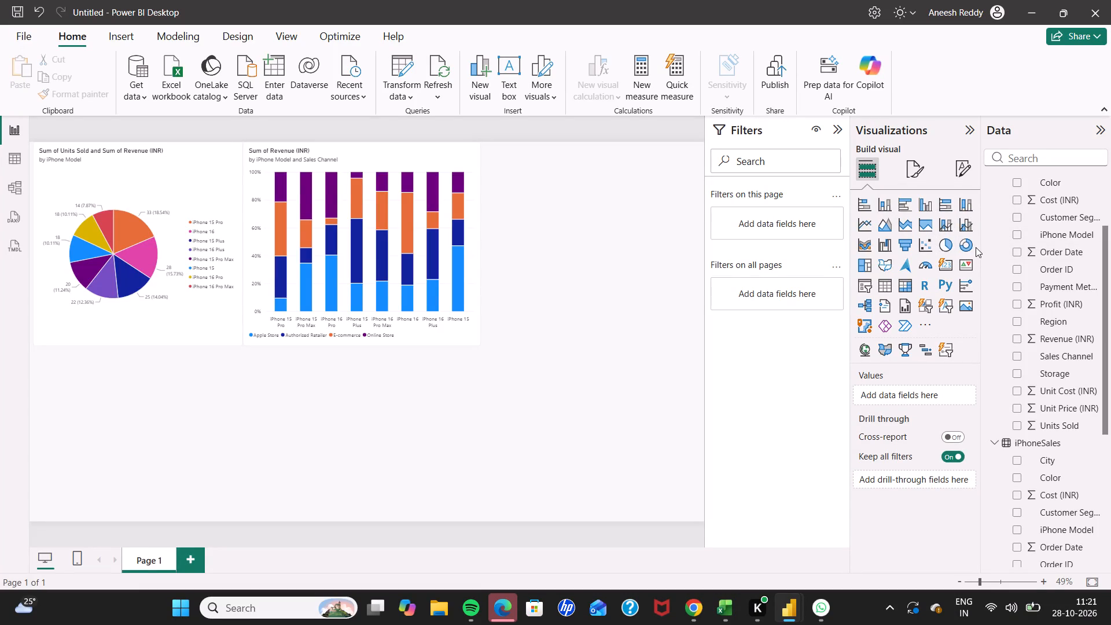
# Insert a donut chart directly beside the stacked column chart, sized to the page edge and the other charts' height.
pyautogui.click(961, 244)
pyautogui.moveTo(181, 412); pyautogui.dragTo(636, 161)
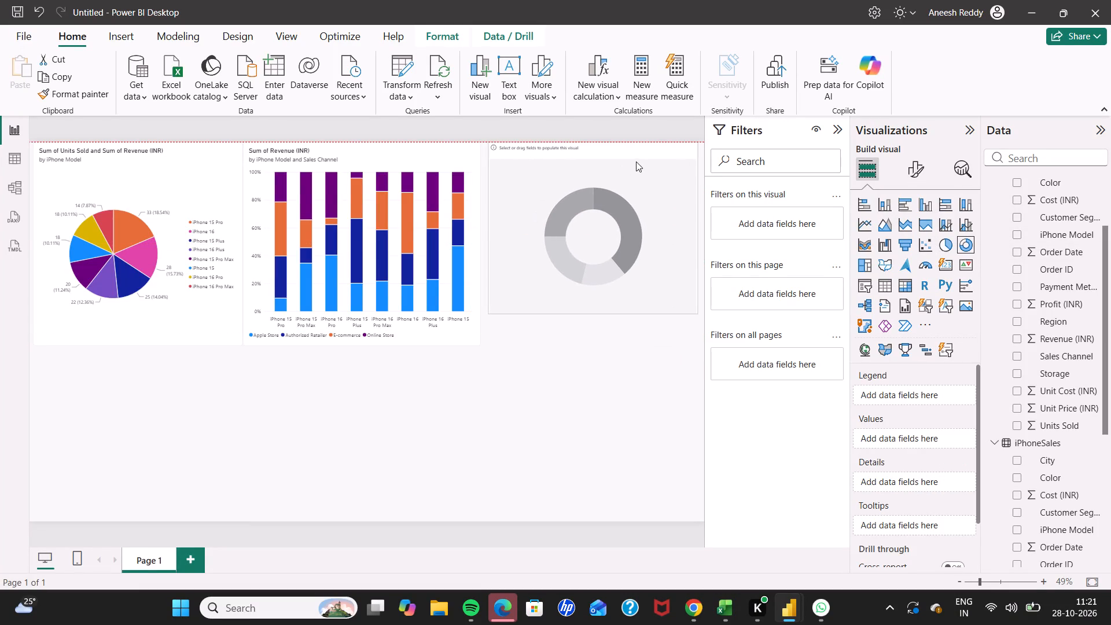
pyautogui.moveTo(636, 161); pyautogui.dragTo(631, 161)
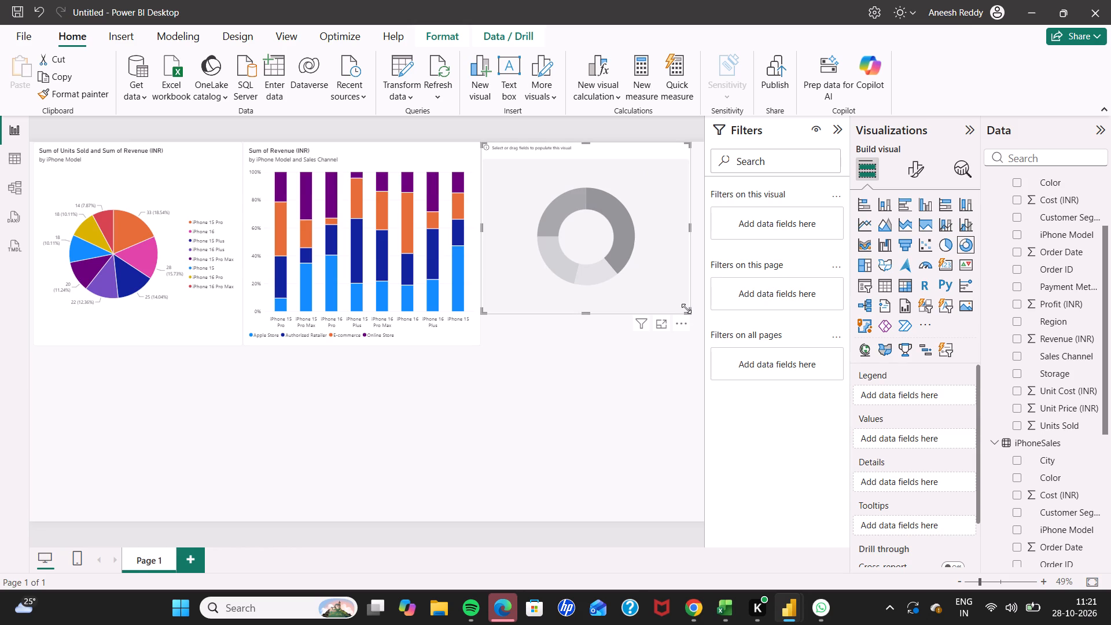
pyautogui.moveTo(686, 308); pyautogui.dragTo(701, 334)
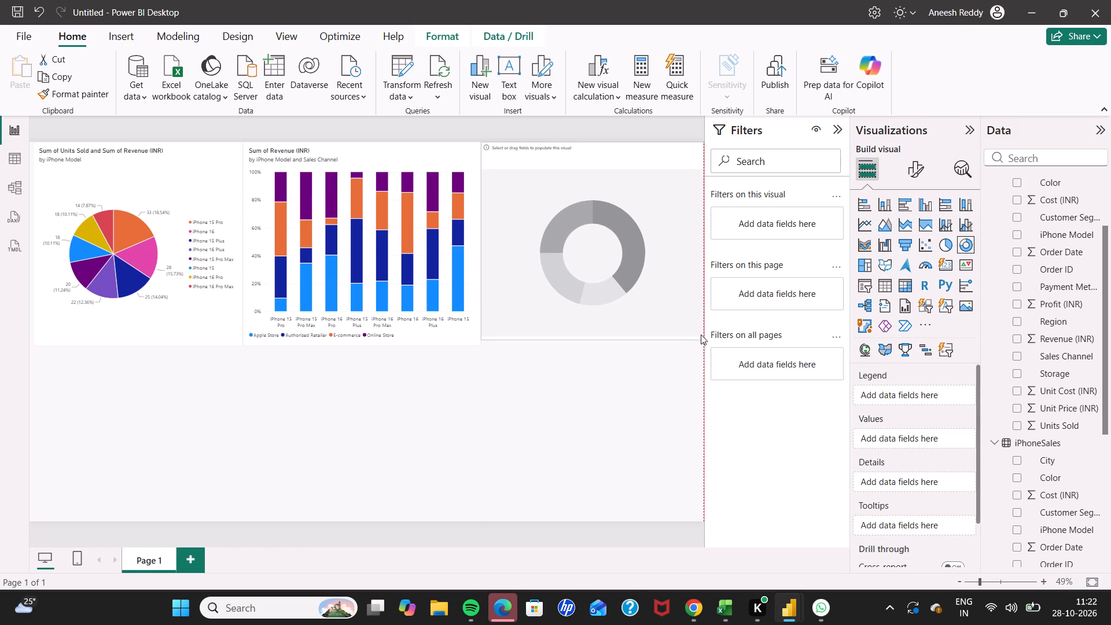
pyautogui.moveTo(701, 334); pyautogui.dragTo(701, 337)
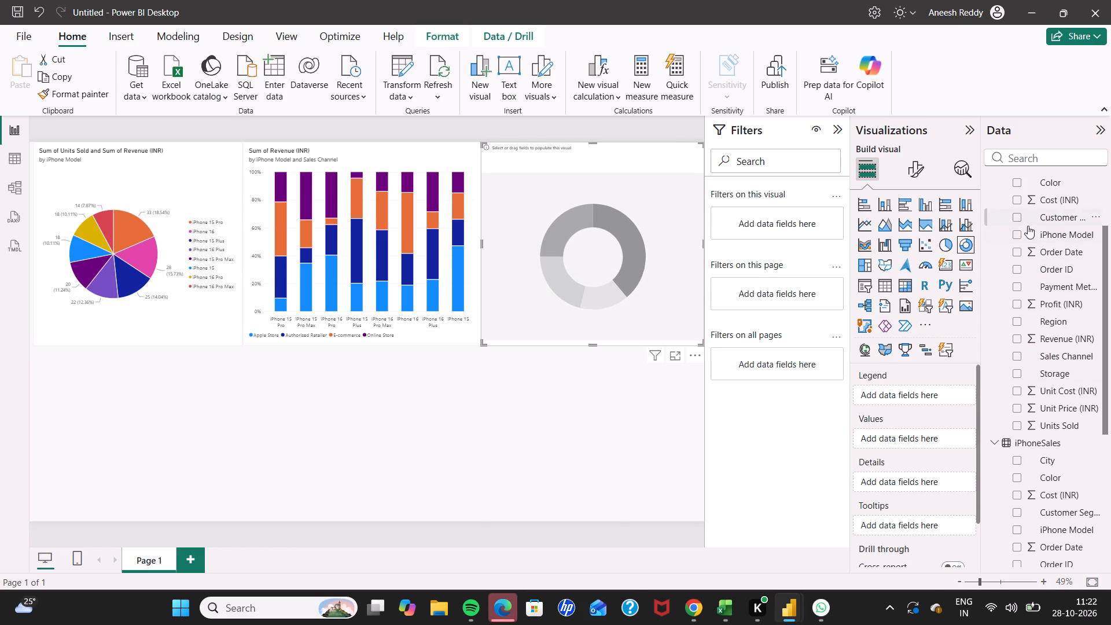
# Plot Units Sold by iPhone Model from iPhone Sales Data in the donut chart.
pyautogui.click(1020, 234)
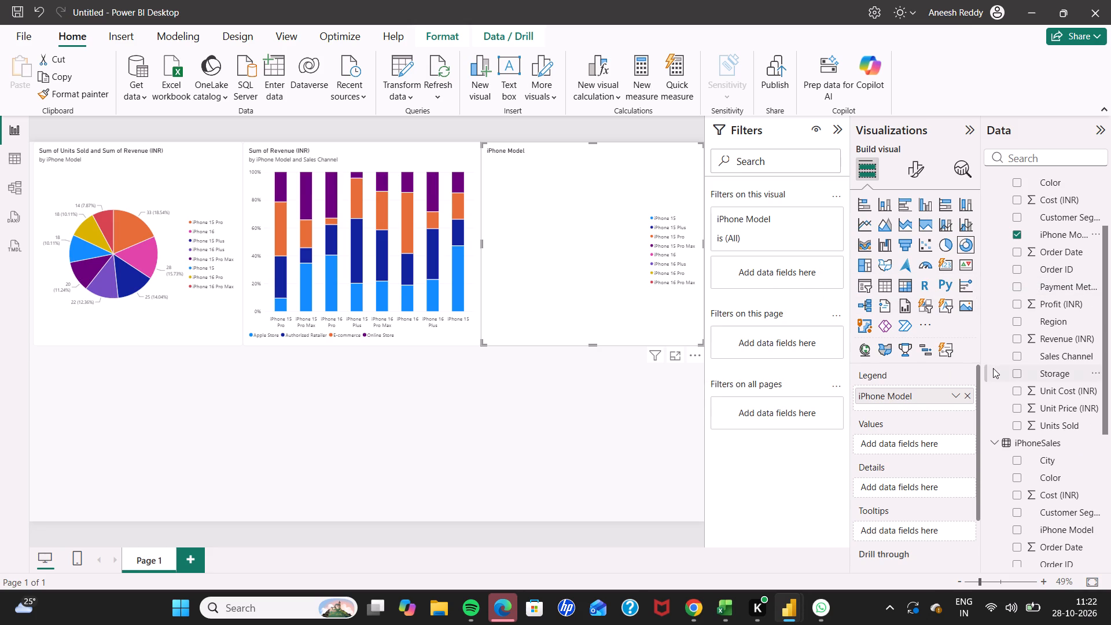
pyautogui.click(1018, 421)
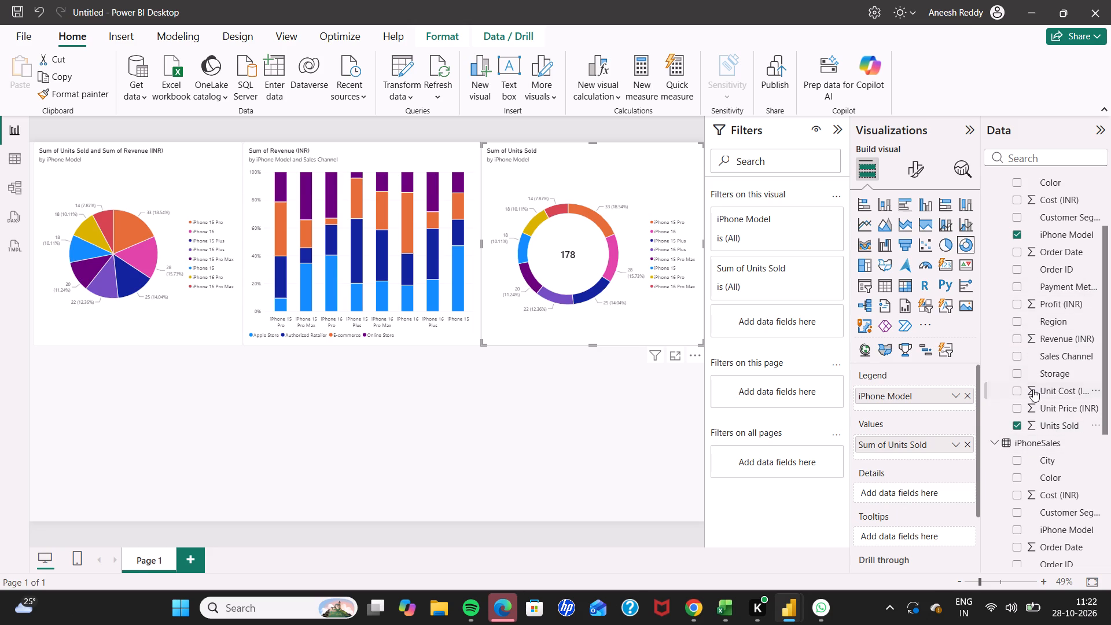
# Add Profit (INR) from iPhone Sales Data to the donut chart as a tooltip field.
pyautogui.click(1017, 304)
pyautogui.click(891, 462)
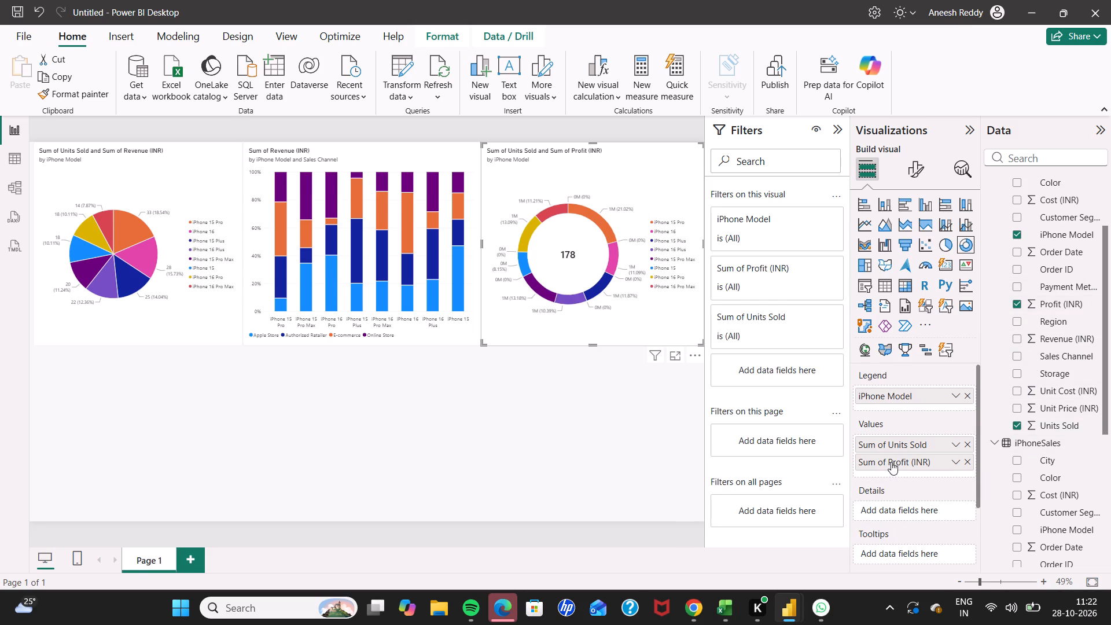
pyautogui.moveTo(891, 462); pyautogui.dragTo(888, 551)
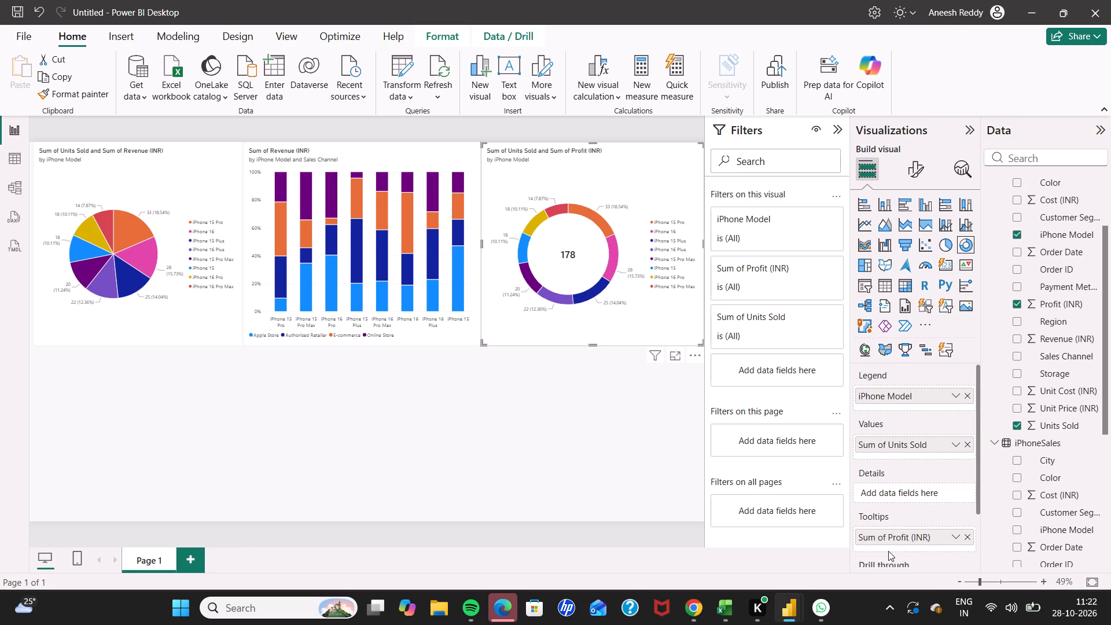
pyautogui.click(677, 432)
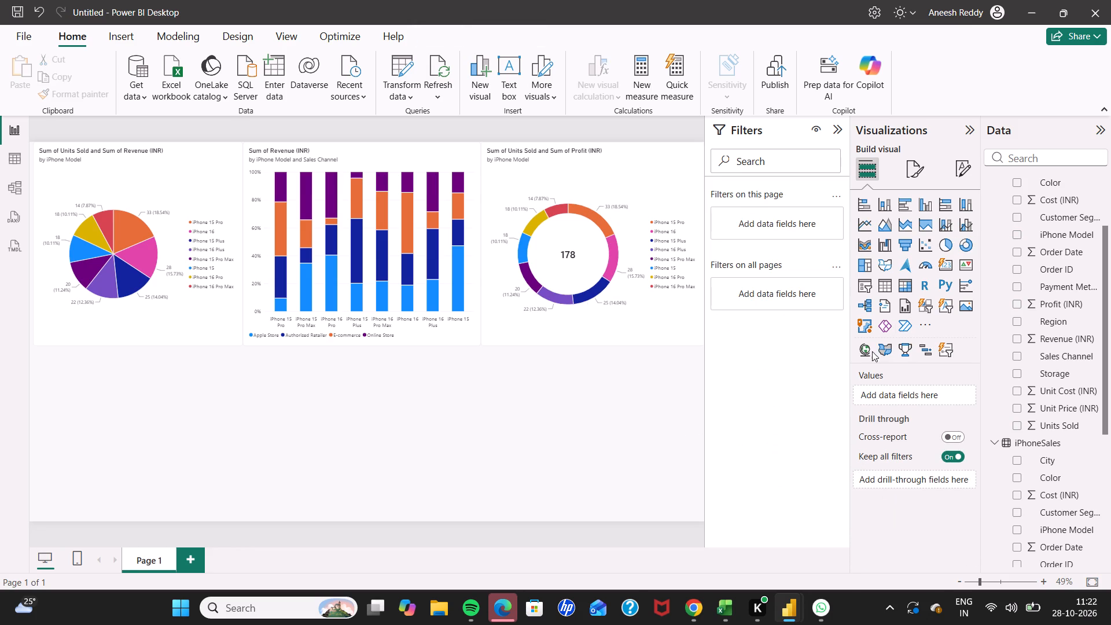
# Insert a map visual in the empty area beneath the pie chart.
pyautogui.click(885, 260)
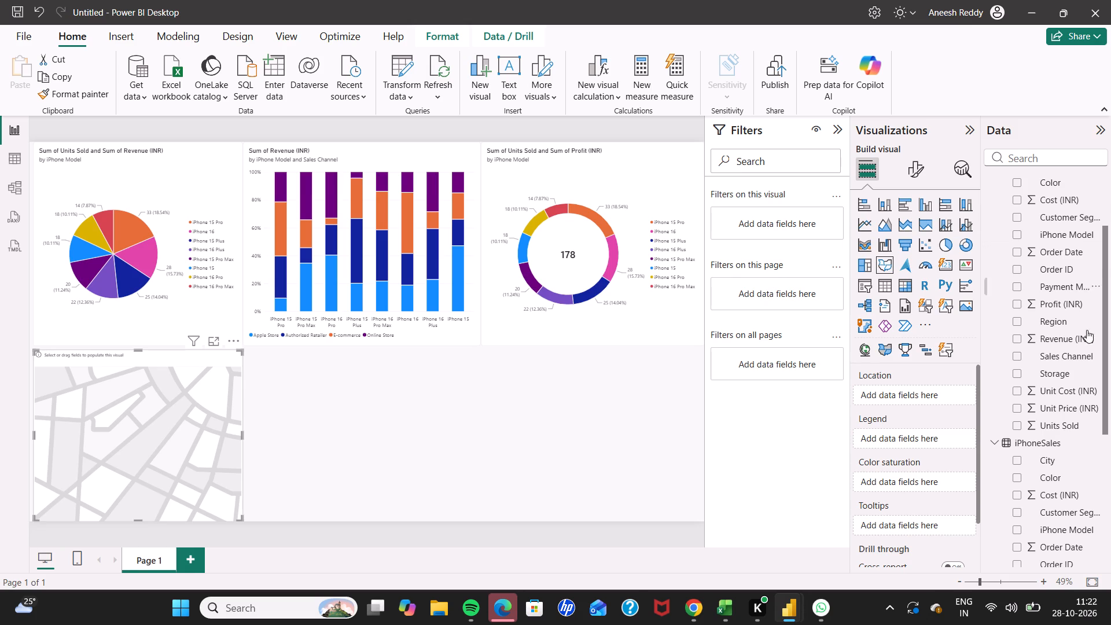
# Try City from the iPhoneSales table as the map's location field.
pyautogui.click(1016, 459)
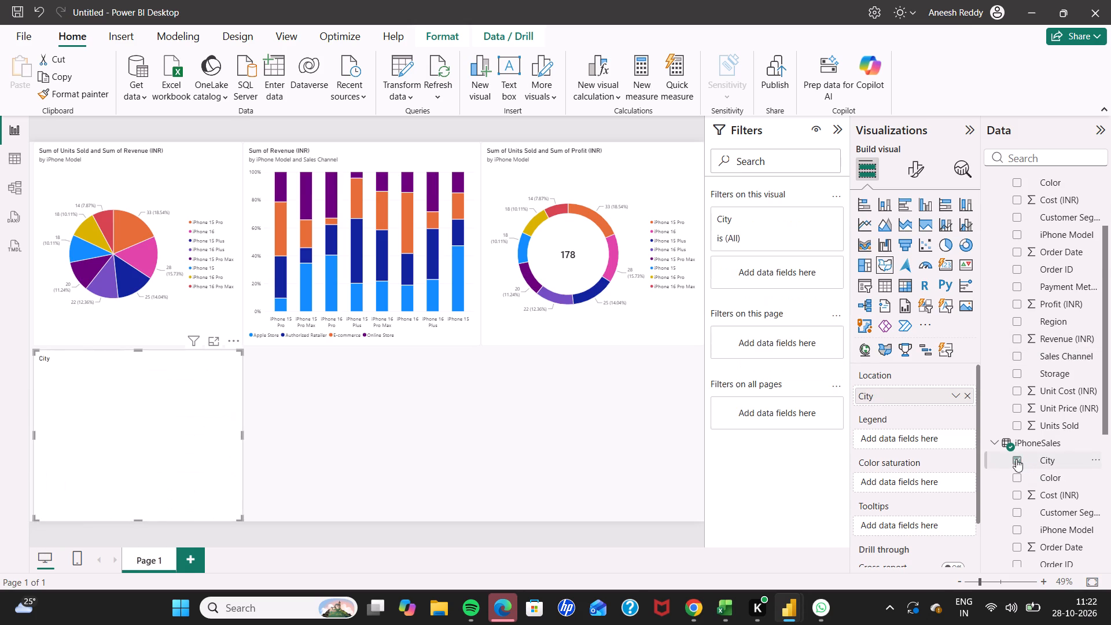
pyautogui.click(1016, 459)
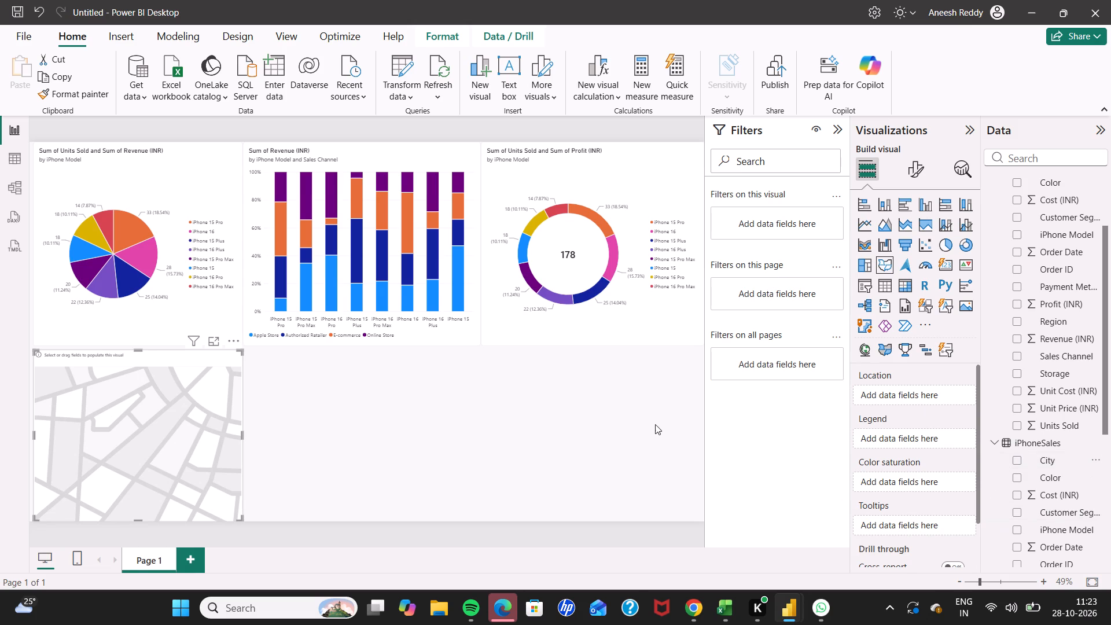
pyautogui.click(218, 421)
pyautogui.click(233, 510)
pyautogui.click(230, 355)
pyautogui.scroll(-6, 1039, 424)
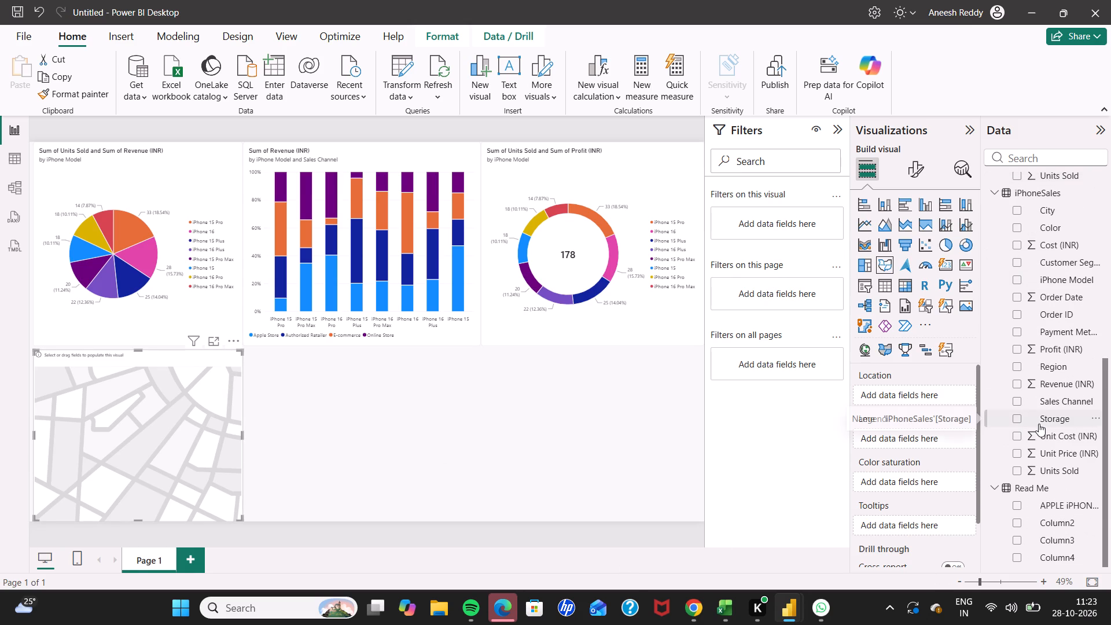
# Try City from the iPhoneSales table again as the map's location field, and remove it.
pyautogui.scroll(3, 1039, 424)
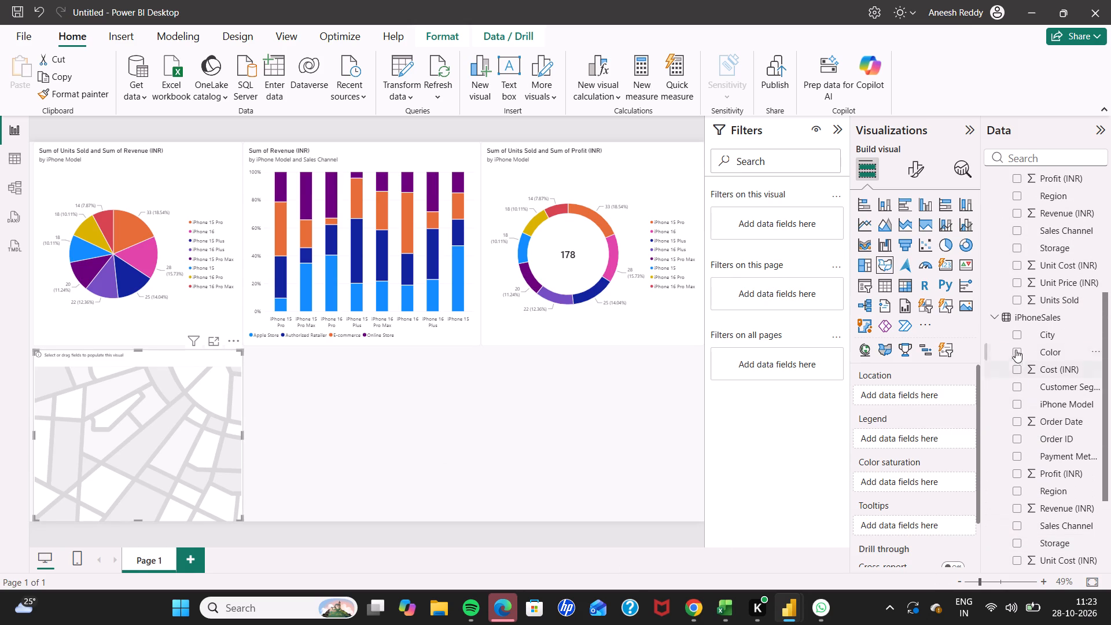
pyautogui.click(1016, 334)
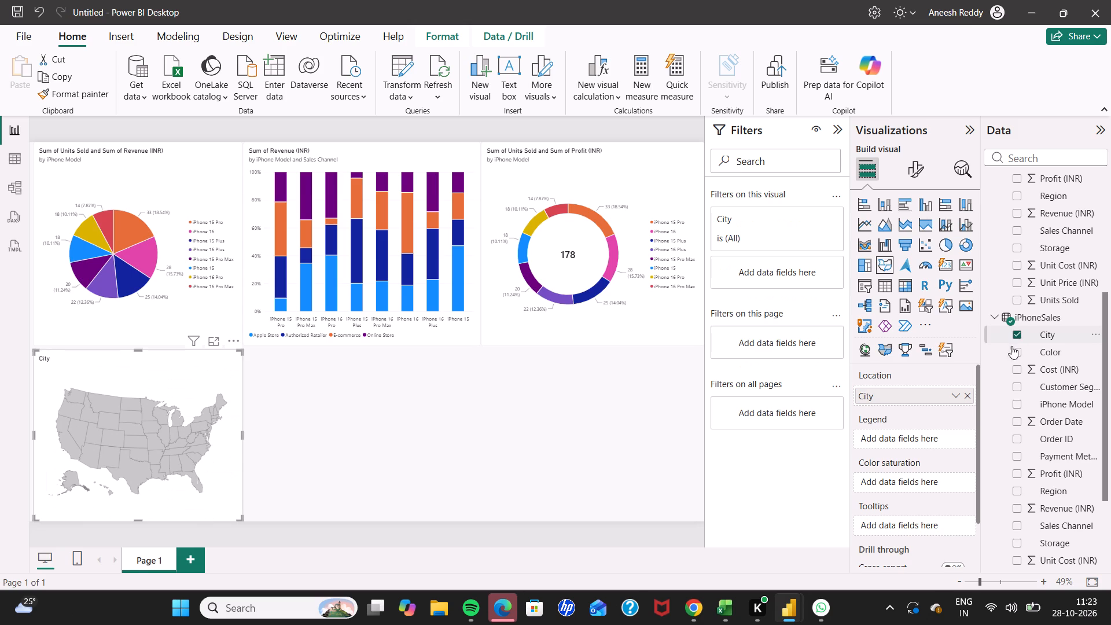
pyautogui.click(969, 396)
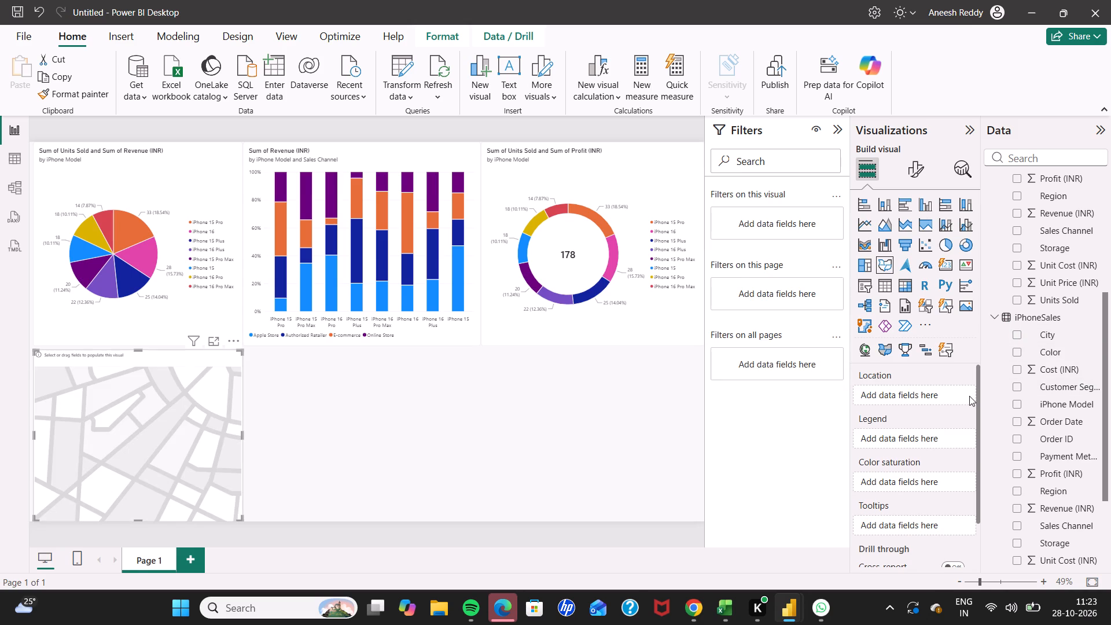
# Remove the empty map visual beneath the pie chart from the report page.
pyautogui.moveTo(248, 472); pyautogui.dragTo(198, 469)
pyautogui.doubleClick(198, 469)
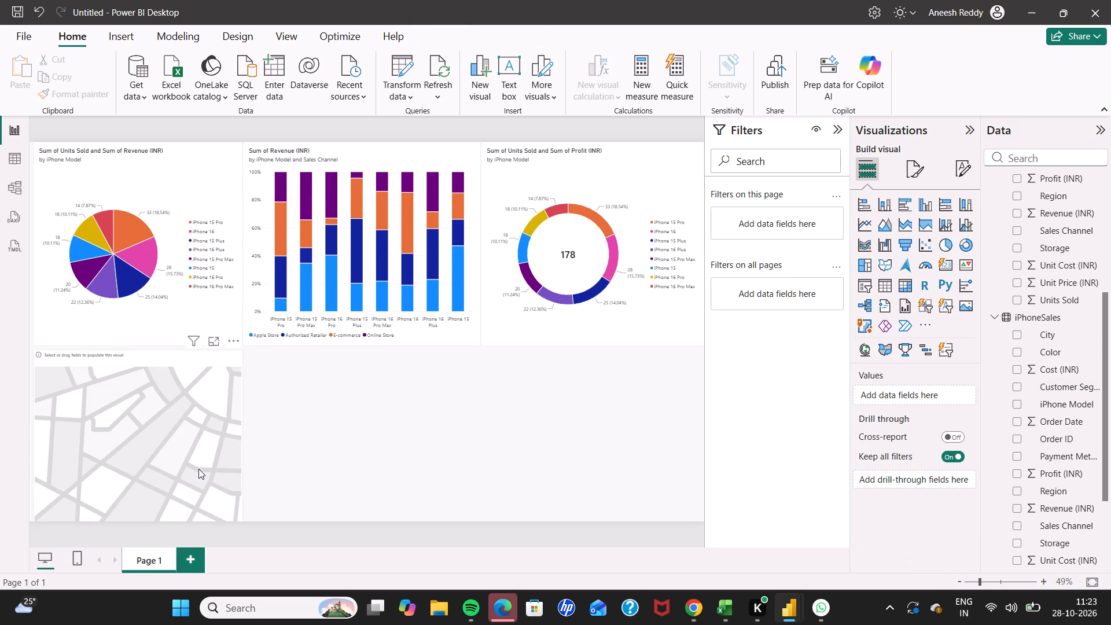
pyautogui.click(202, 472)
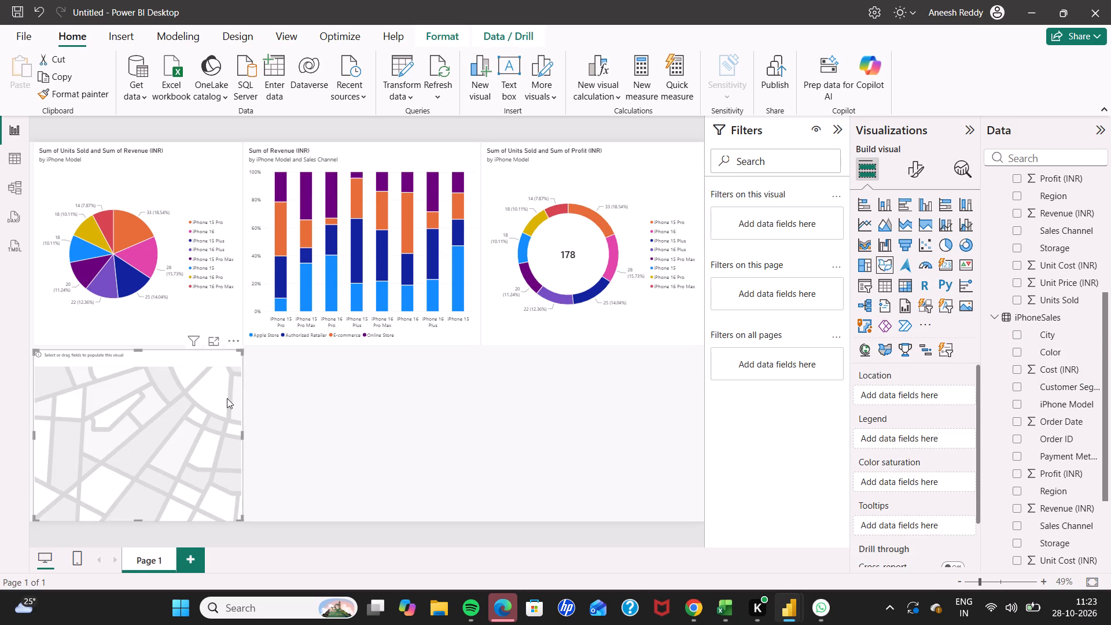
pyautogui.click(234, 343)
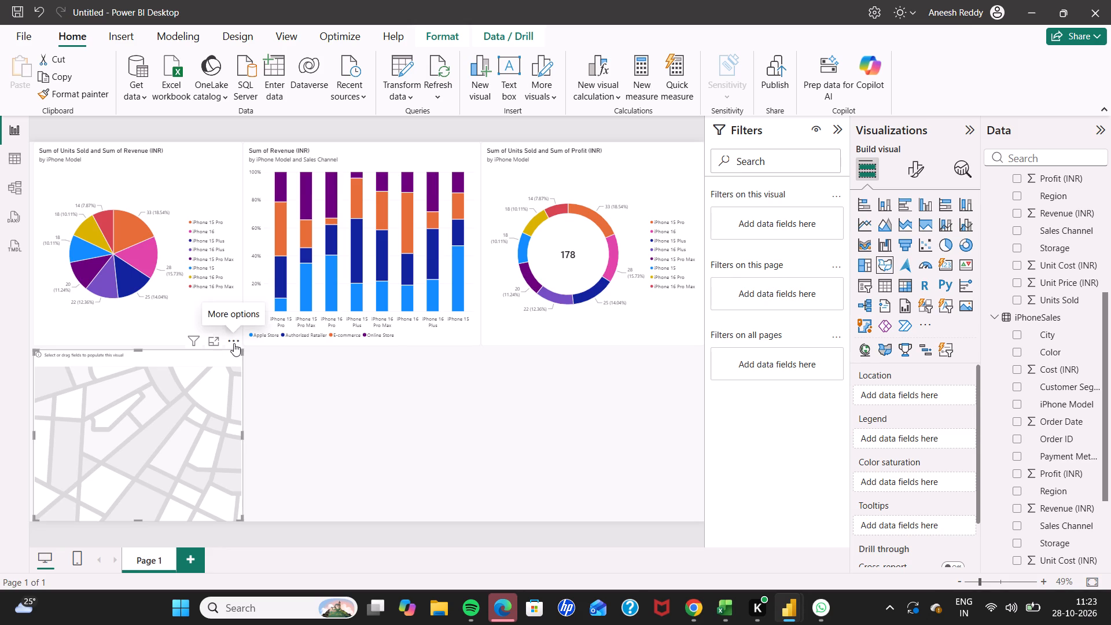
pyautogui.click(298, 361)
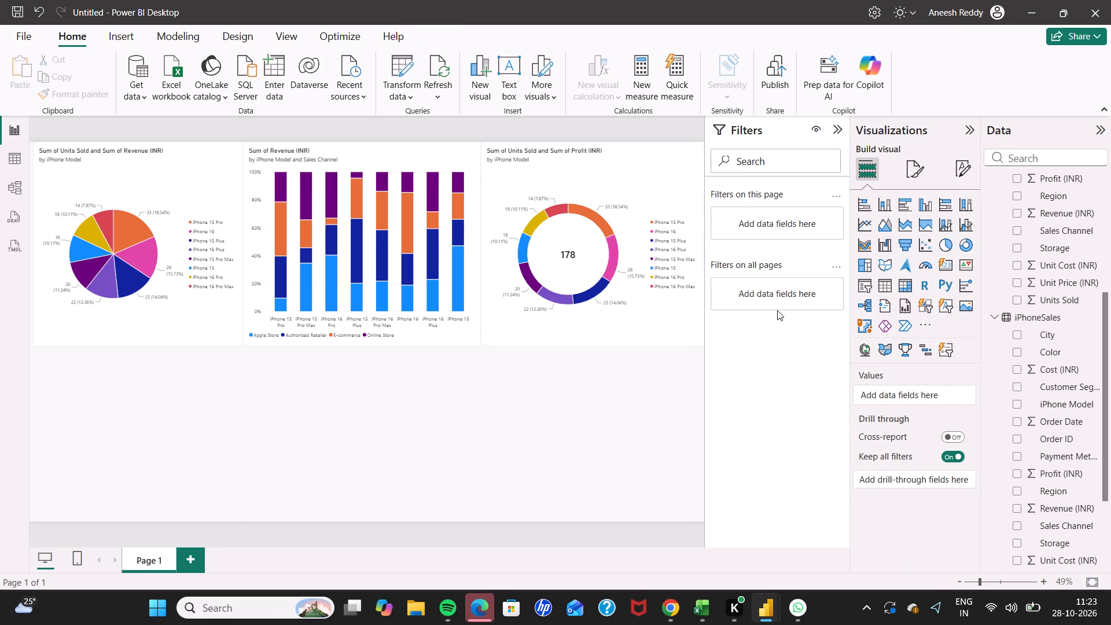
# Insert a decomposition tree beneath the pie chart and size it to roughly the pie chart's width.
pyautogui.click(864, 301)
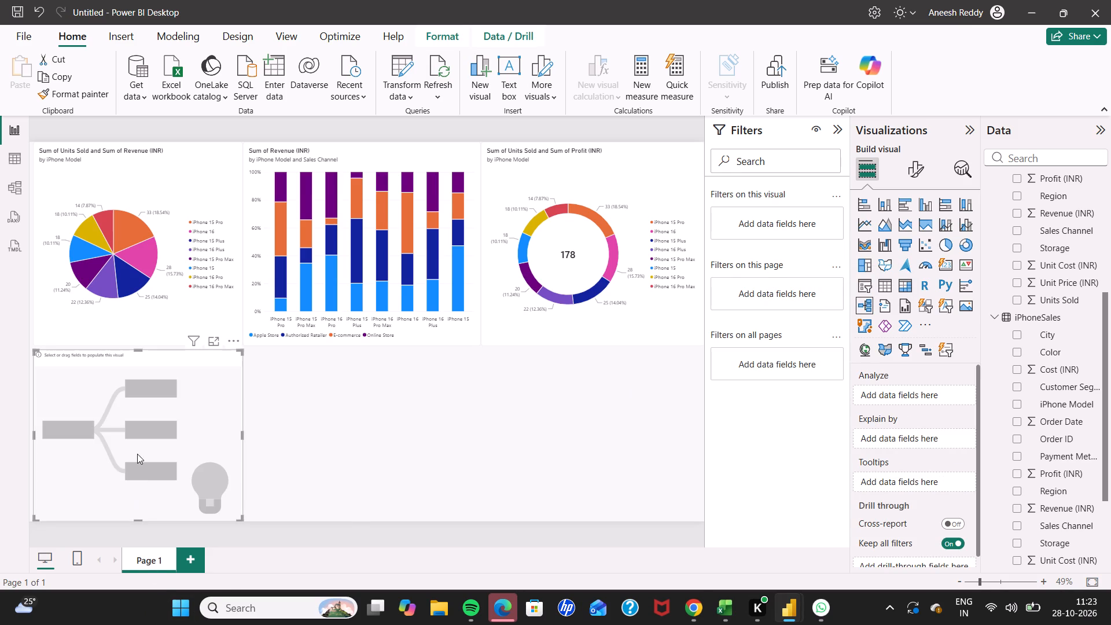
pyautogui.moveTo(241, 436); pyautogui.dragTo(453, 447)
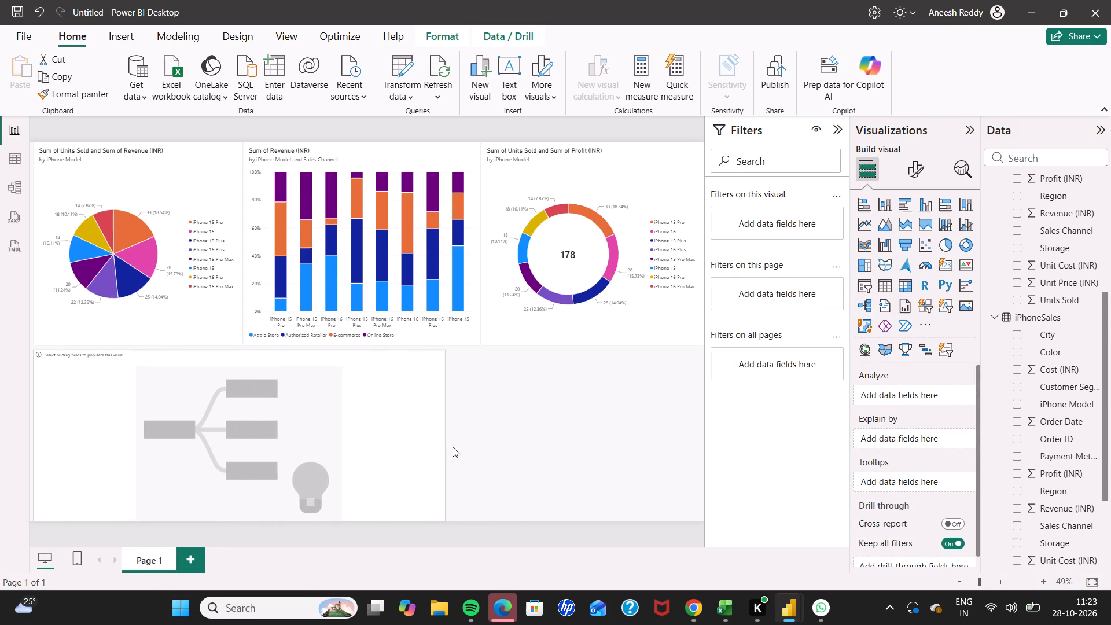
pyautogui.moveTo(453, 447); pyautogui.dragTo(480, 445)
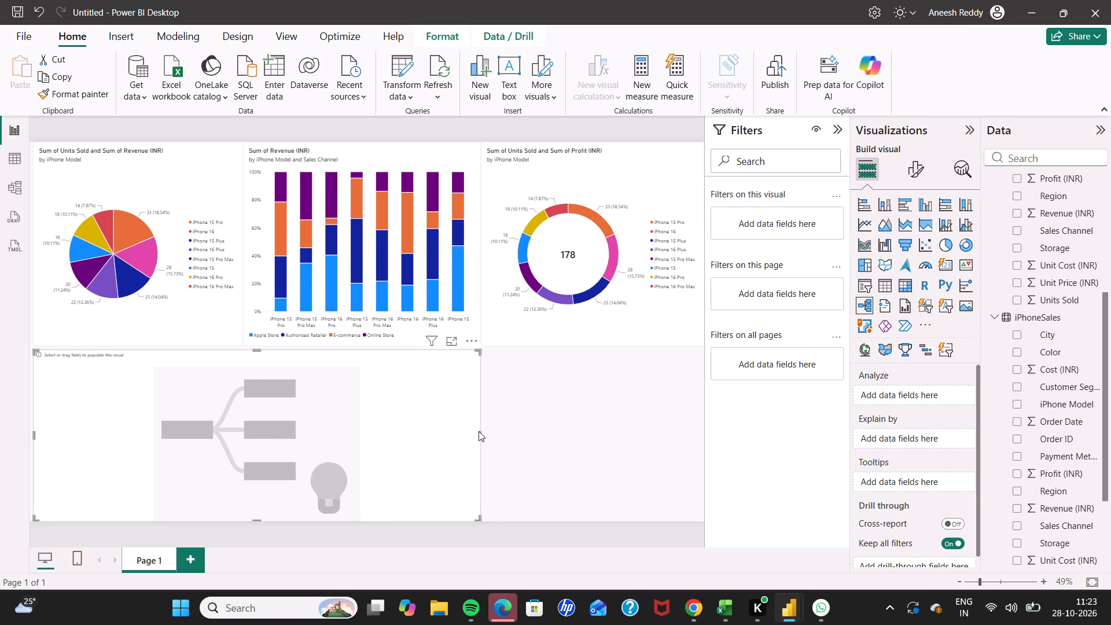
pyautogui.moveTo(481, 432); pyautogui.dragTo(252, 457)
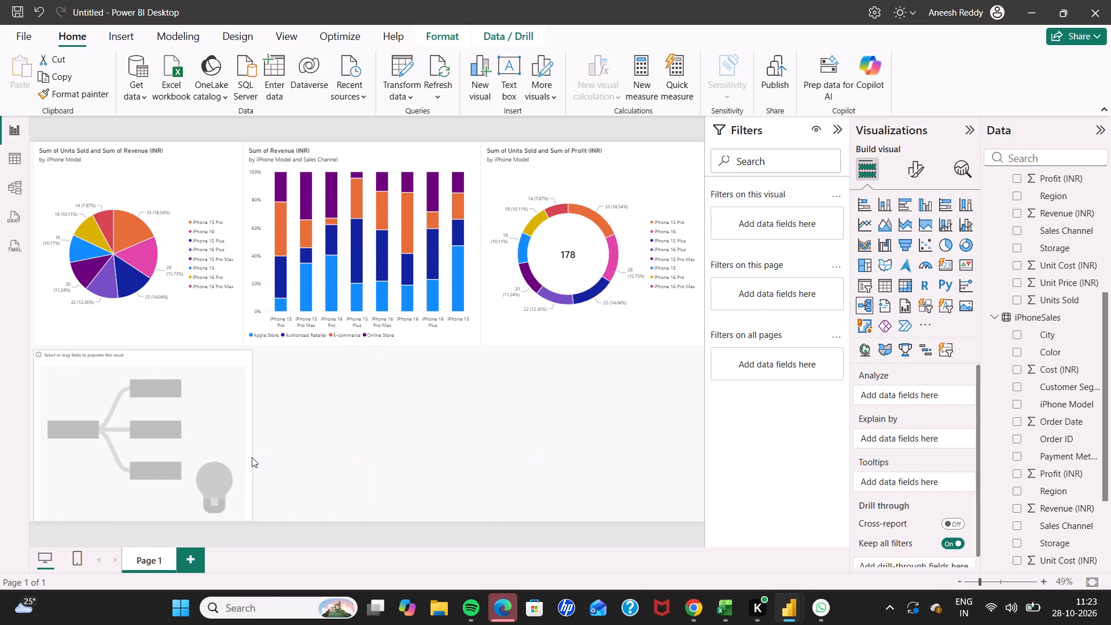
pyautogui.moveTo(252, 457); pyautogui.dragTo(248, 457)
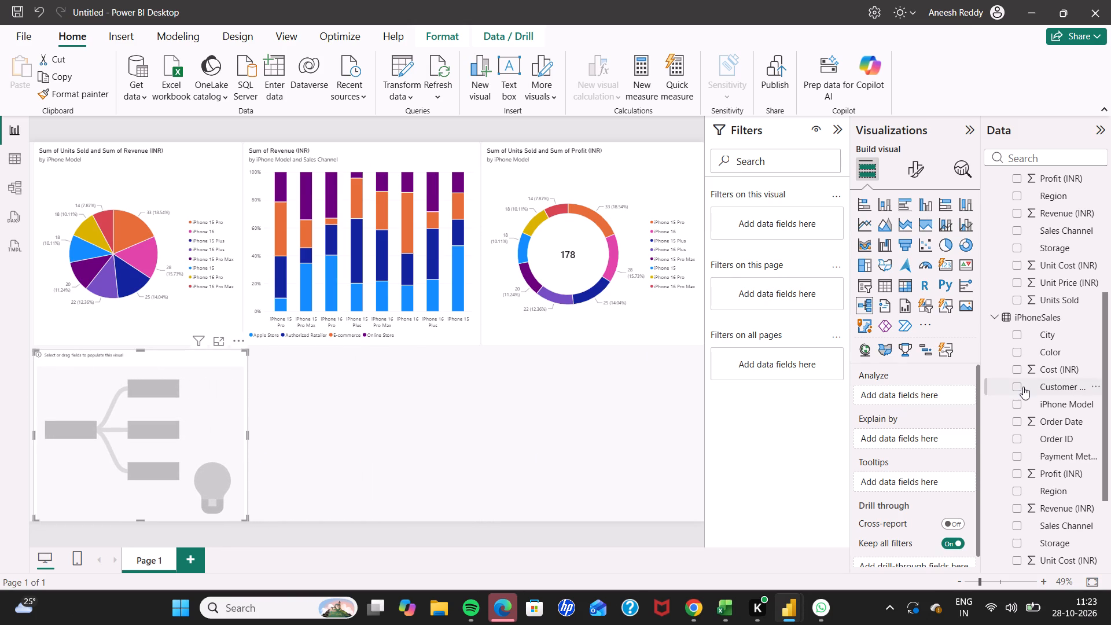
# Set Revenue (INR) from iPhone Sales Data as the decomposition tree's Analyze field.
pyautogui.click(1070, 297)
pyautogui.scroll(1, 1070, 297)
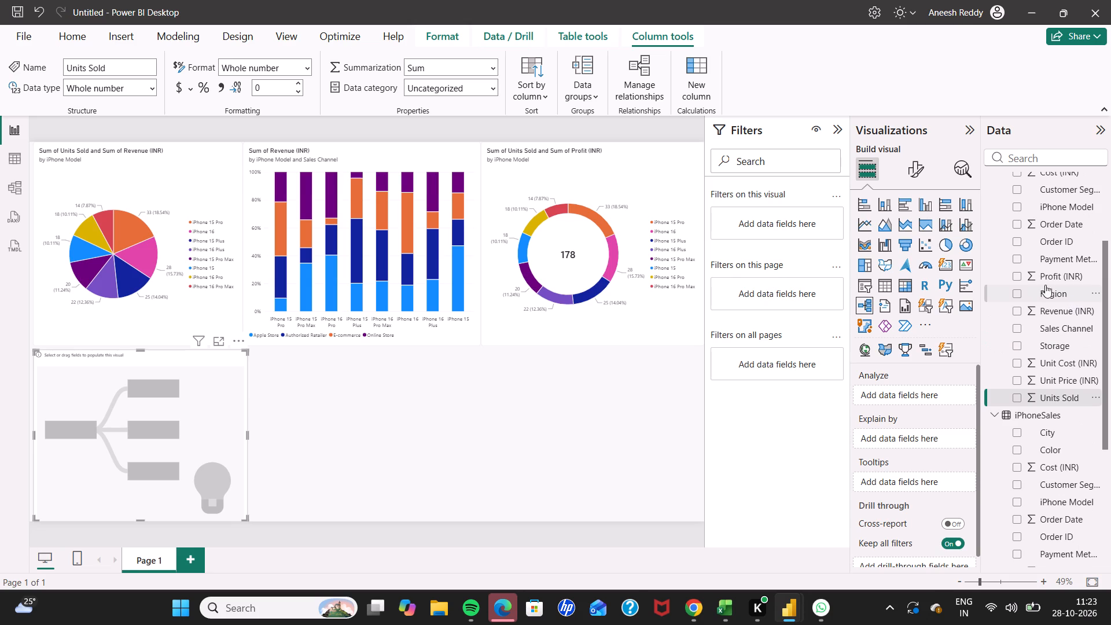
pyautogui.click(1018, 308)
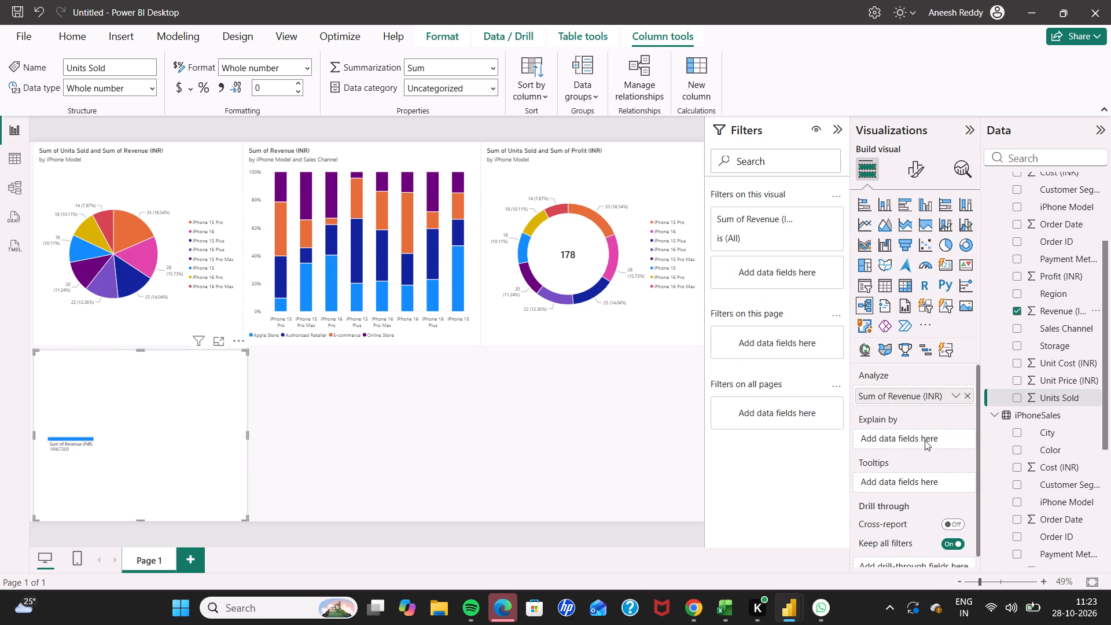
# Explain the revenue by Region, iPhone Model, Sales Channel, Storage and Customer Segment from iPhone Sales Data.
pyautogui.click(1018, 296)
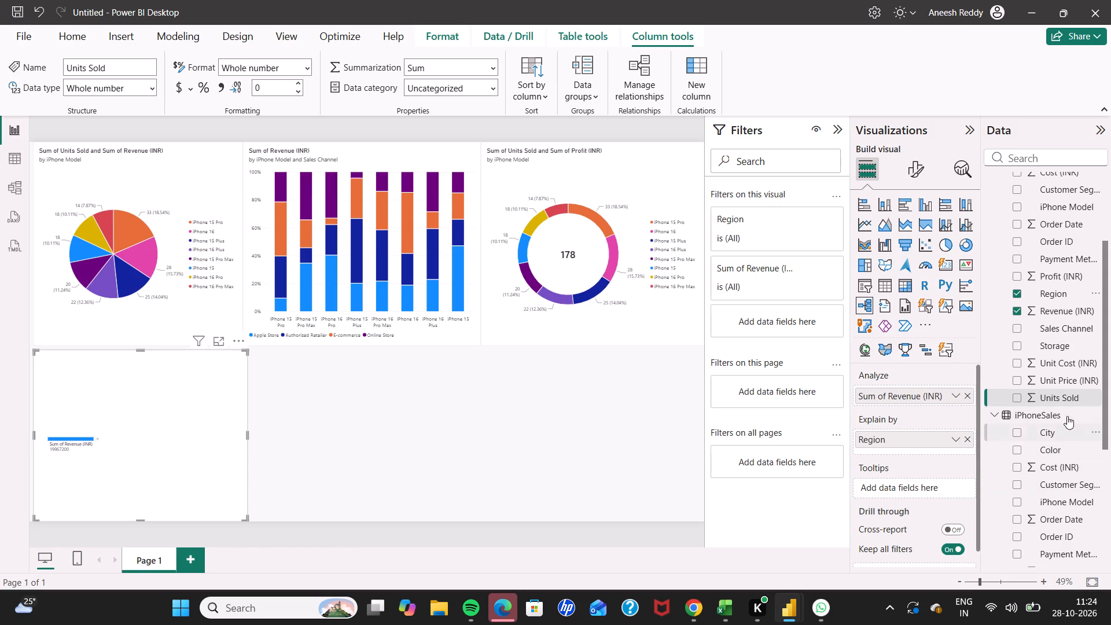
pyautogui.scroll(1, 1029, 240)
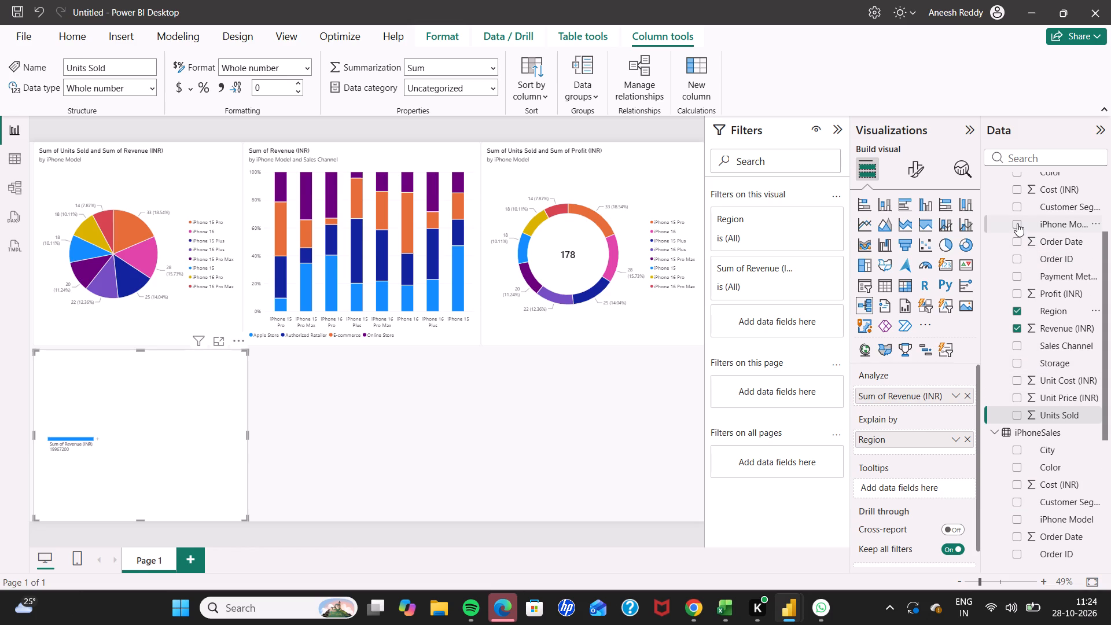
pyautogui.click(1017, 223)
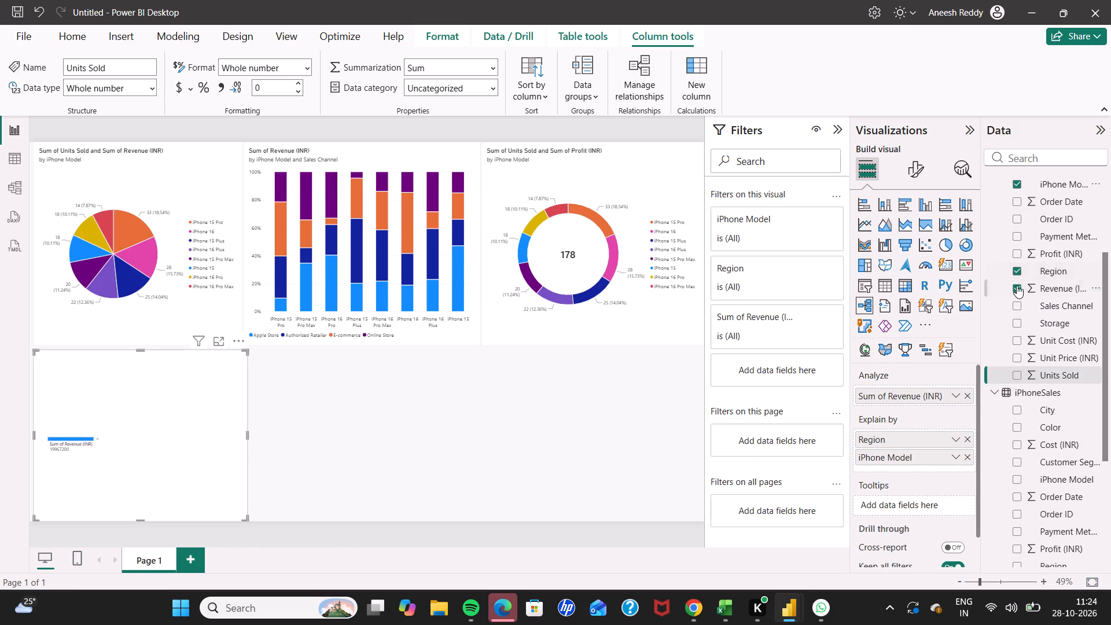
pyautogui.click(1018, 307)
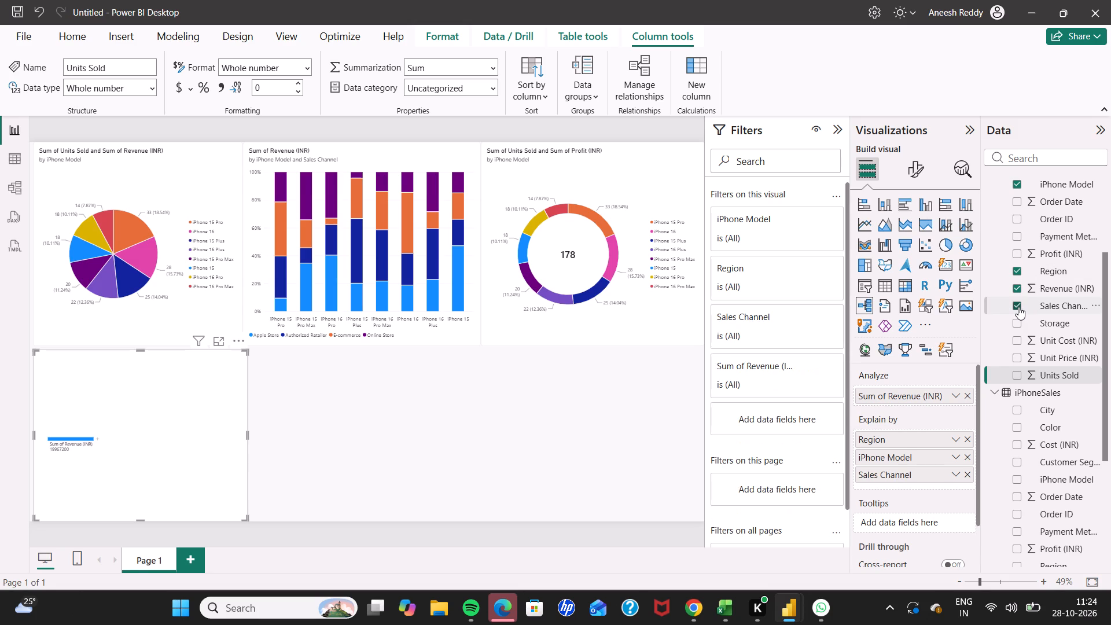
pyautogui.scroll(-1, 1036, 337)
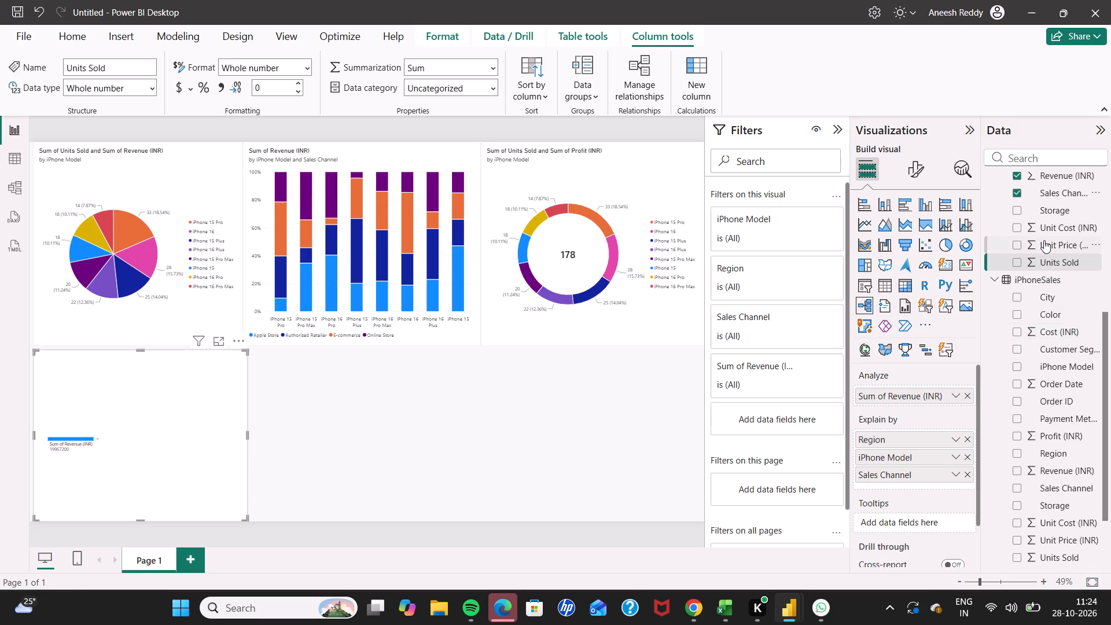
pyautogui.scroll(1, 1044, 240)
pyautogui.click(1016, 301)
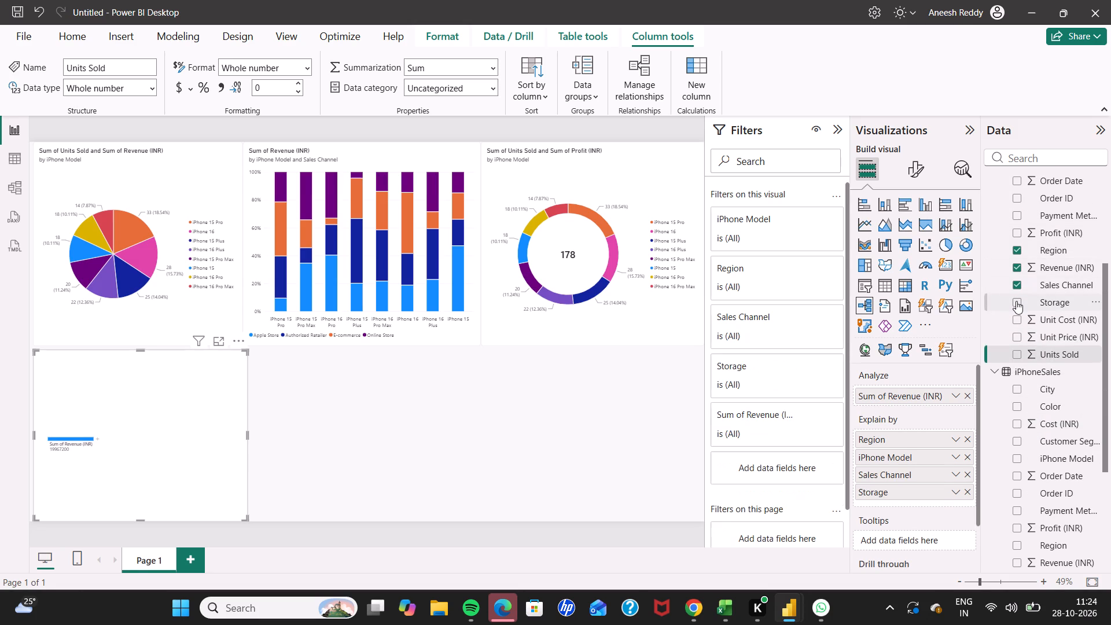
pyautogui.scroll(3, 1016, 301)
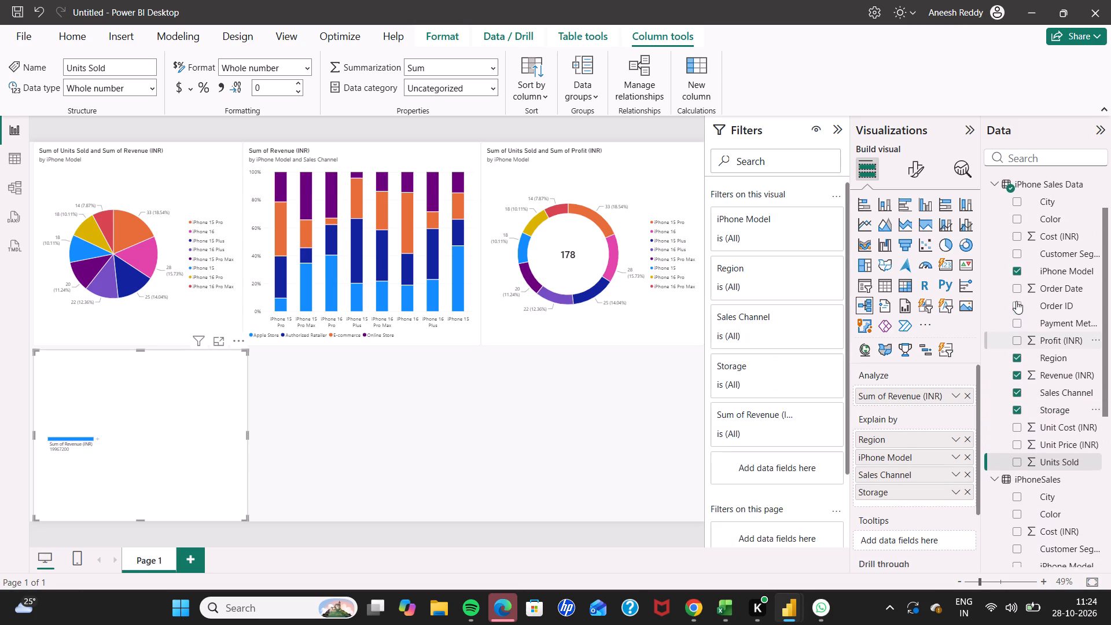
pyautogui.scroll(1, 1016, 301)
pyautogui.click(1011, 262)
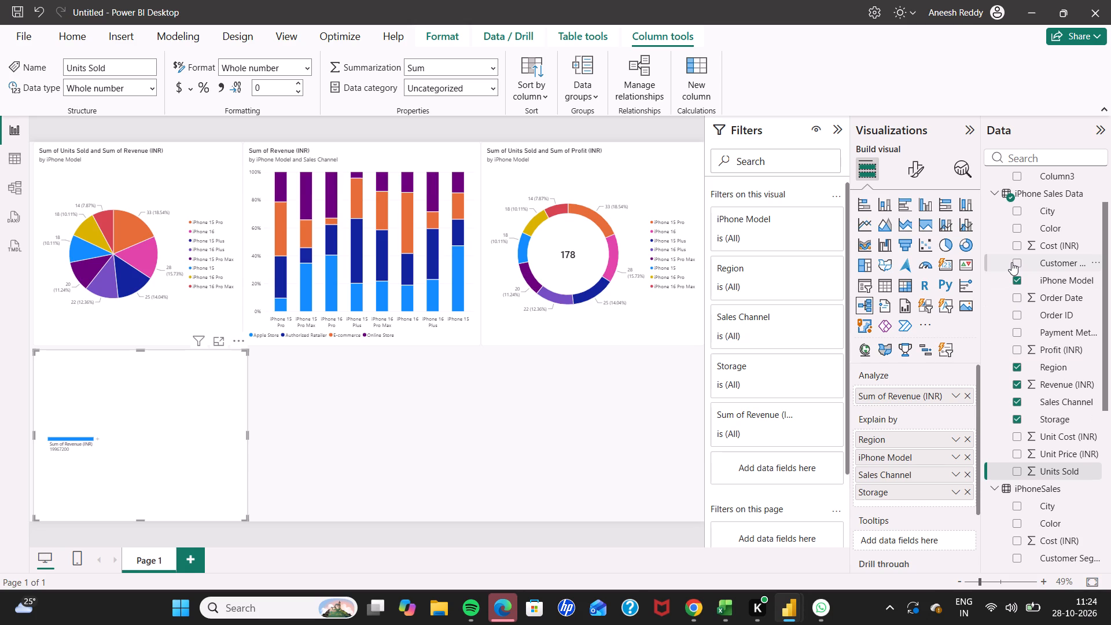
pyautogui.click(1016, 262)
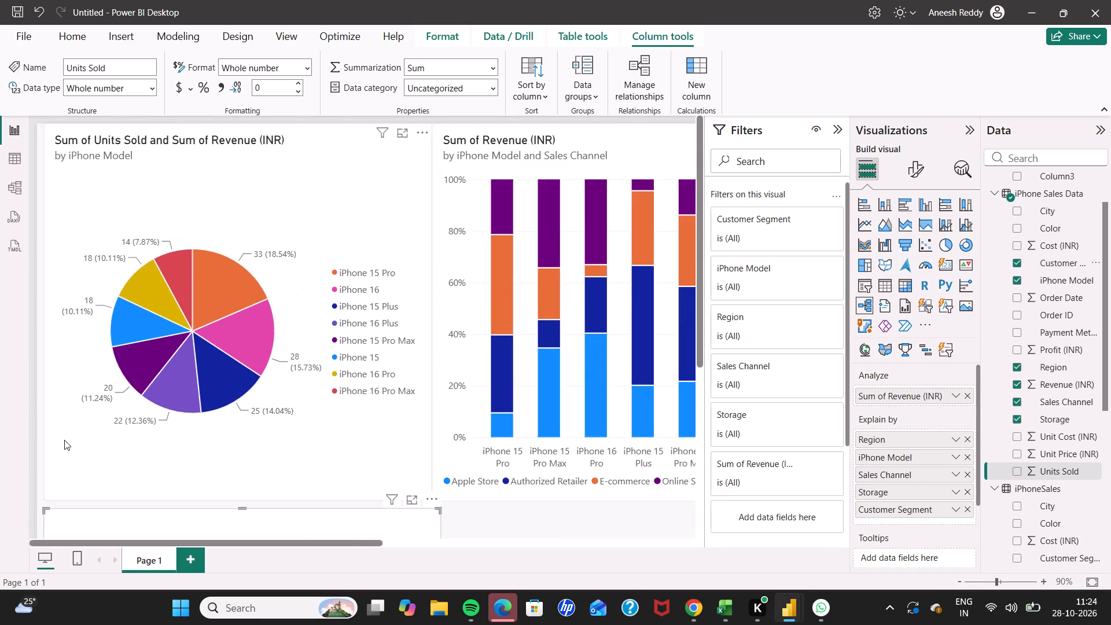
# Expand the tree's Sum of Revenue (INR) root node using the High value split.
pyautogui.scroll(-3, 64, 440)
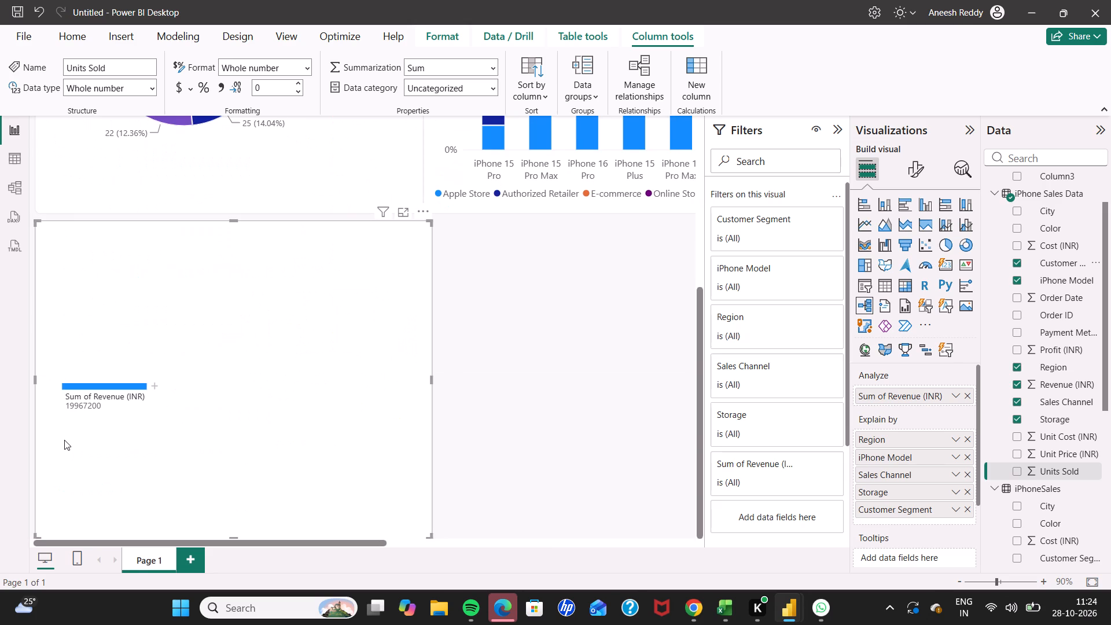
pyautogui.click(64, 440)
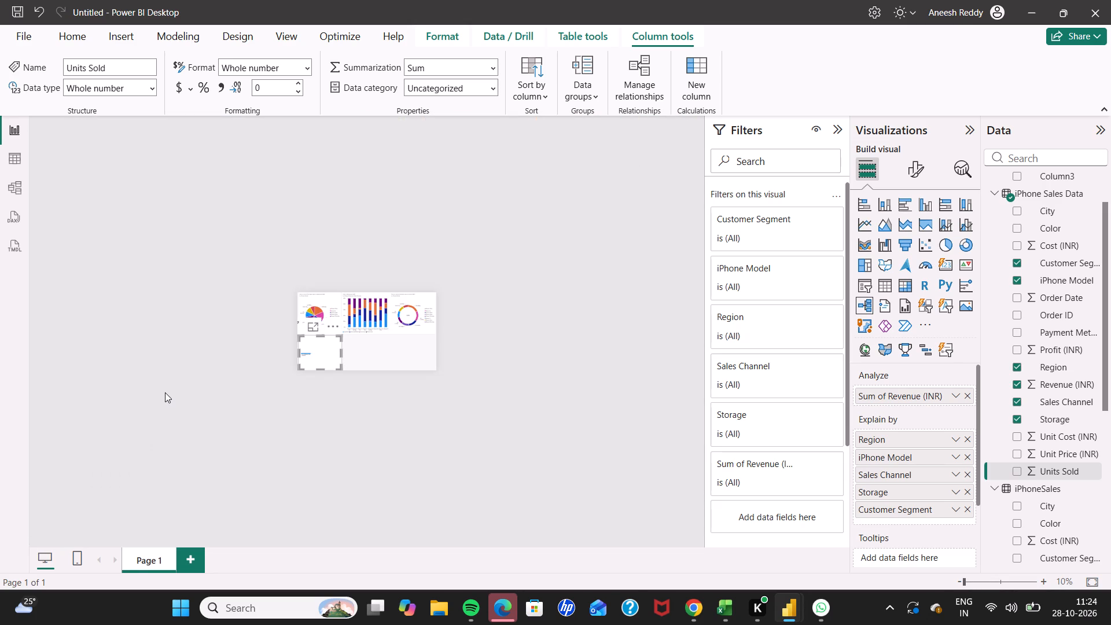
pyautogui.hscroll(-1, 325, 325)
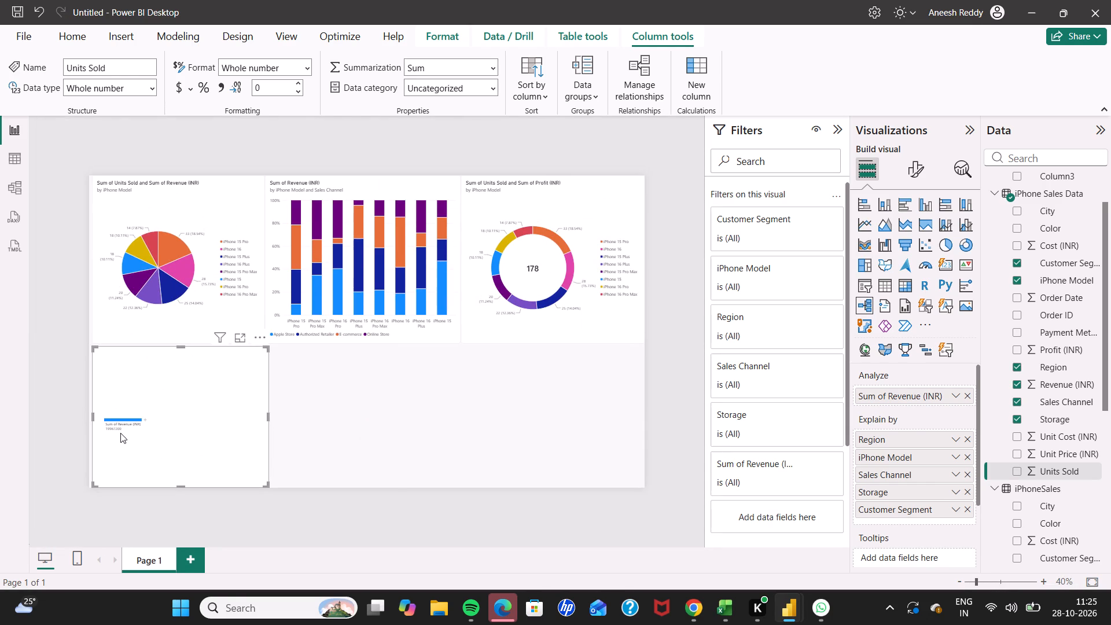
pyautogui.scroll(-1, 120, 433)
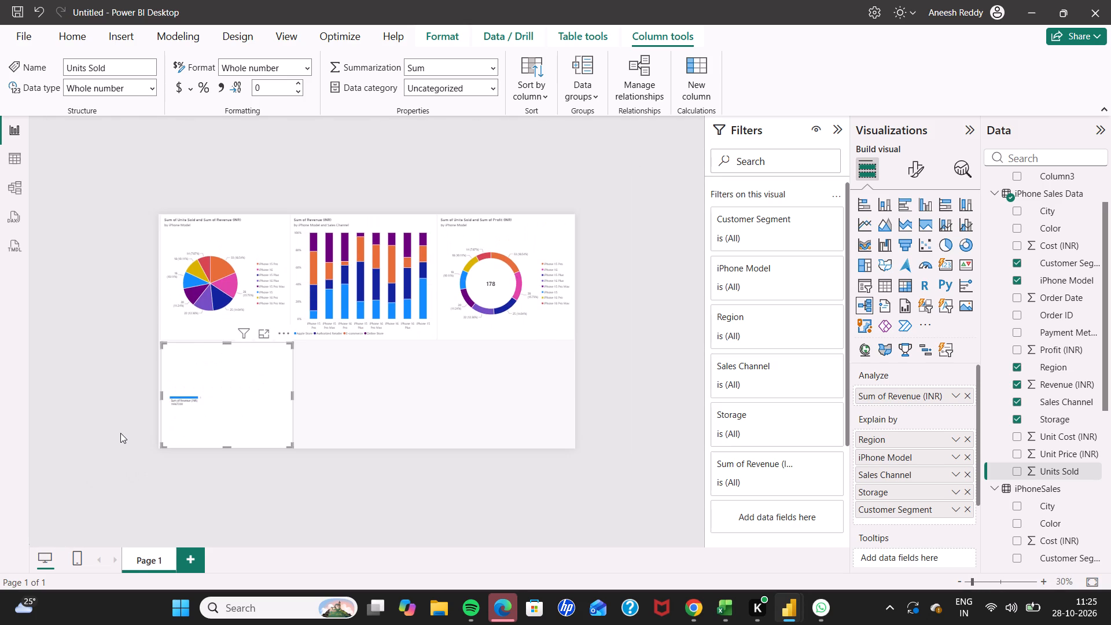
pyautogui.scroll(-4, 120, 433)
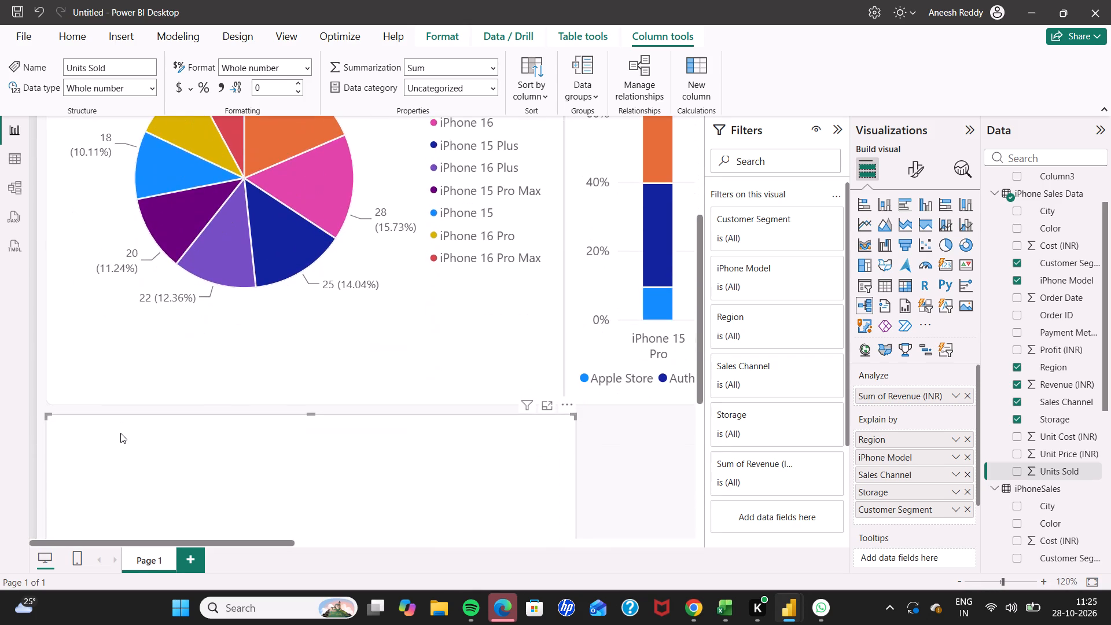
pyautogui.scroll(-4, 120, 433)
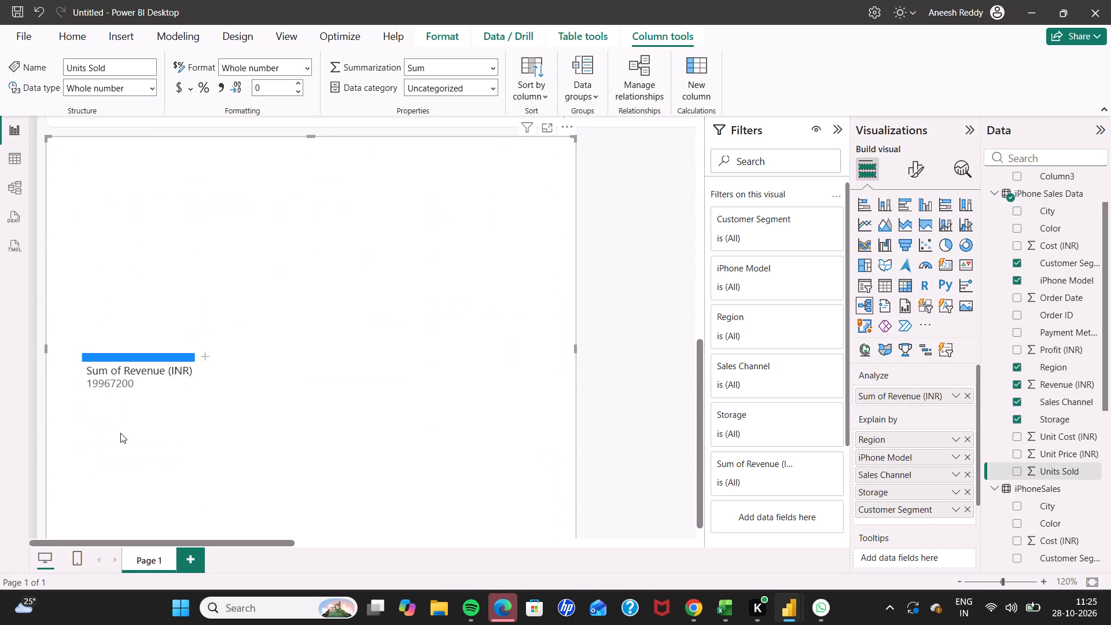
pyautogui.scroll(-1, 120, 433)
pyautogui.click(201, 358)
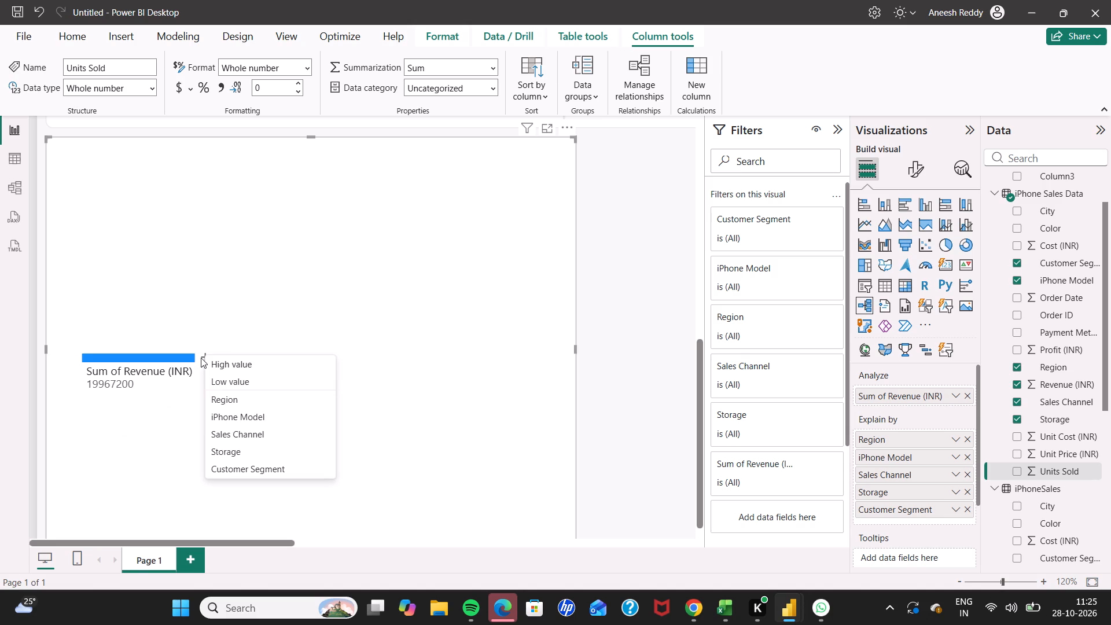
pyautogui.click(226, 362)
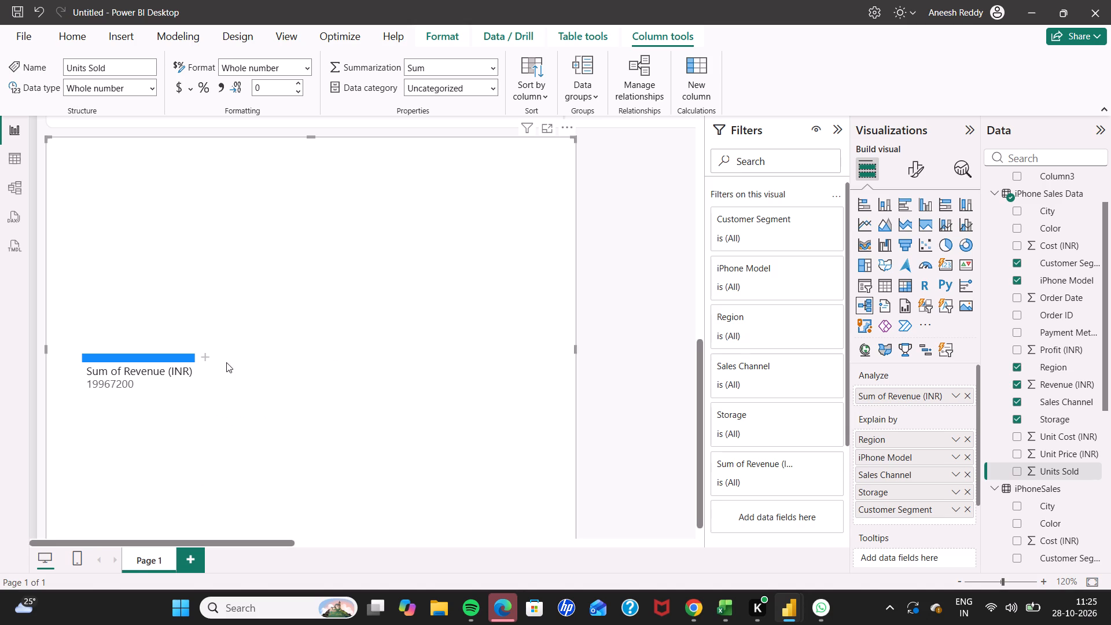
pyautogui.click(205, 356)
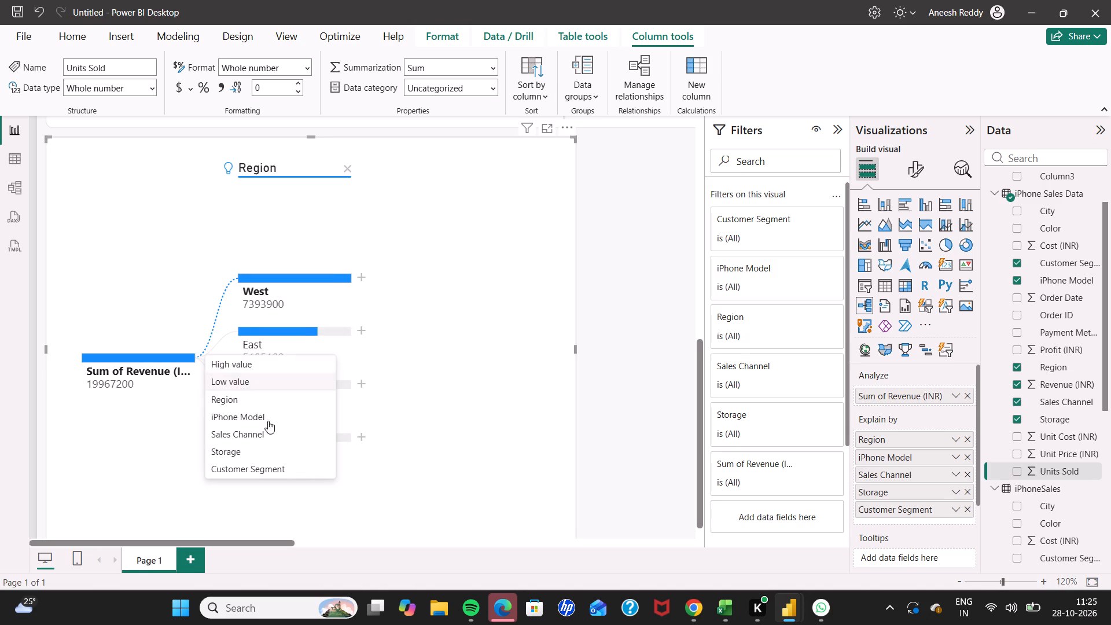
pyautogui.click(448, 378)
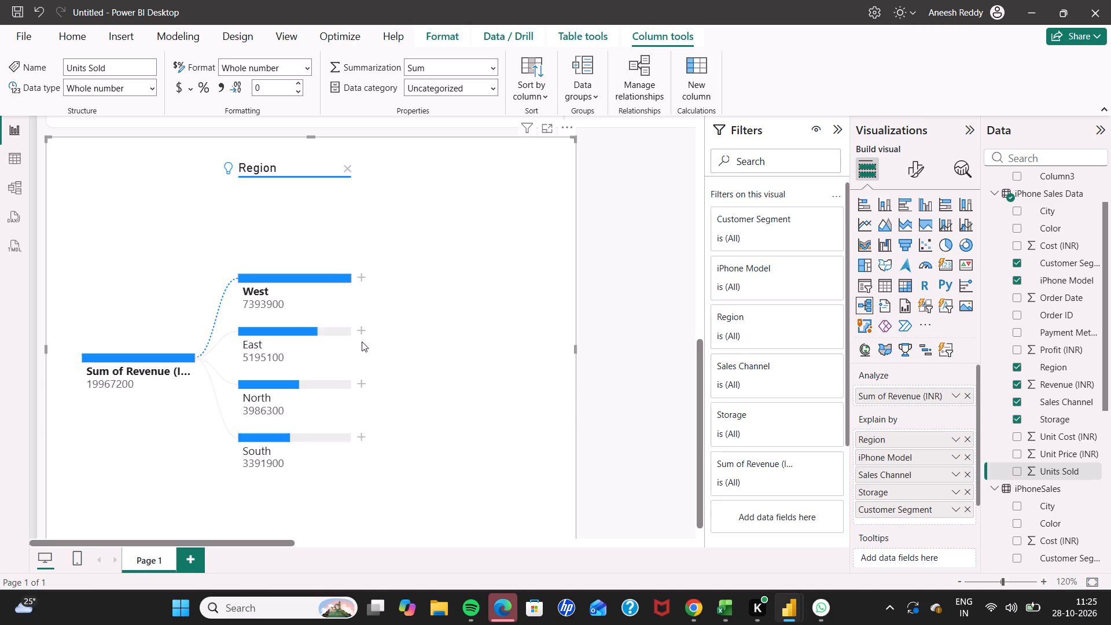
# Expand the West node of the decomposition tree using the Low value split.
pyautogui.click(363, 281)
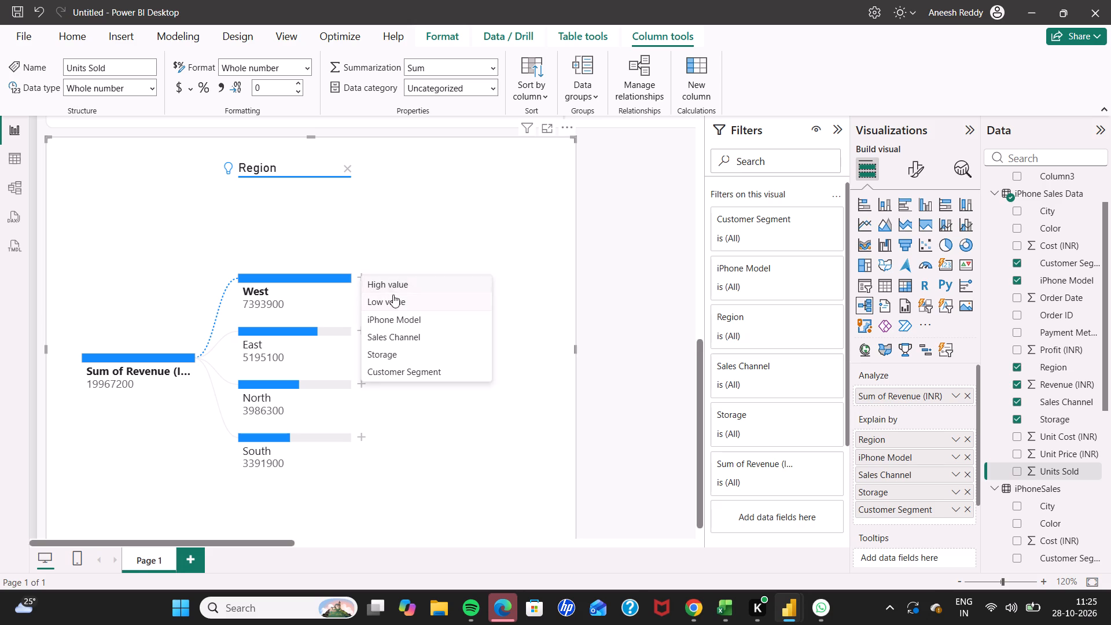
pyautogui.click(396, 300)
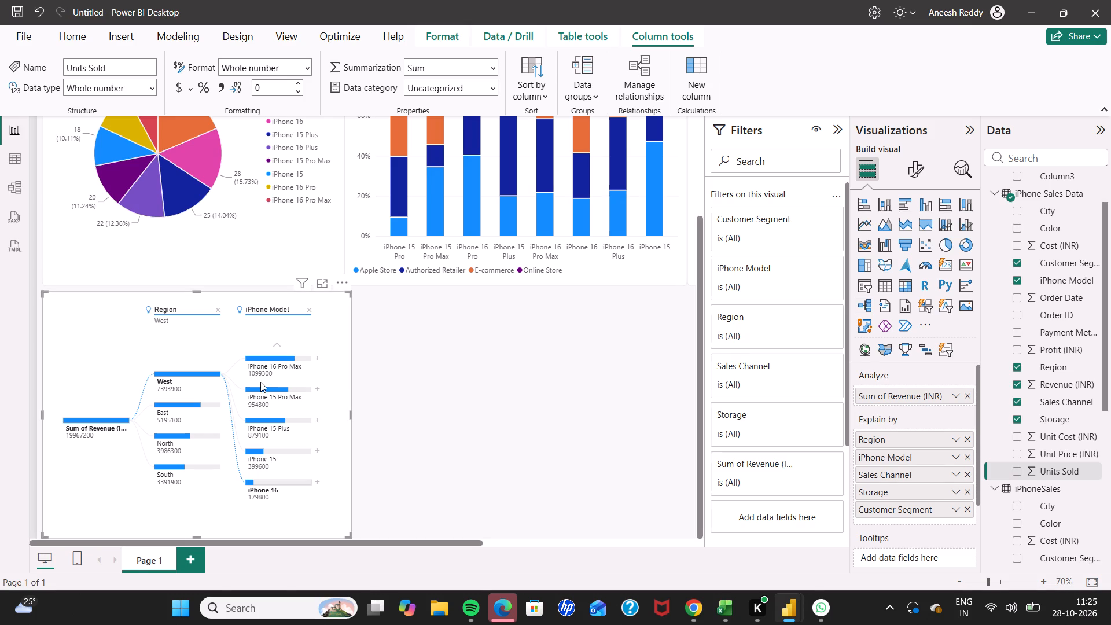
# Examine the iPhone Model nodes listed under West in the decomposition tree.
pyautogui.click(279, 345)
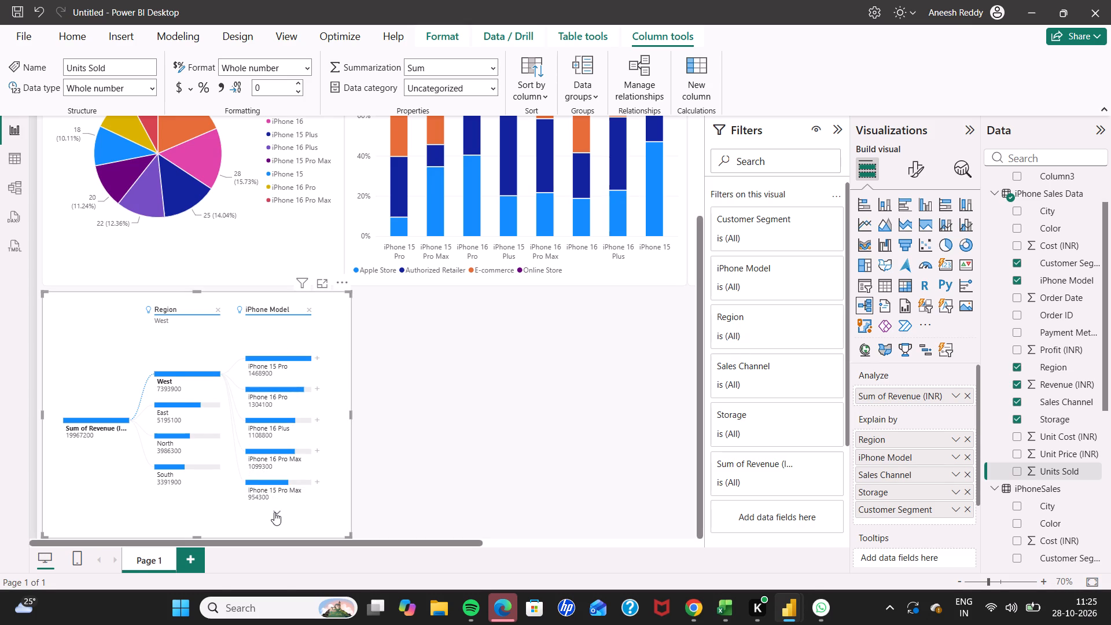
pyautogui.click(274, 513)
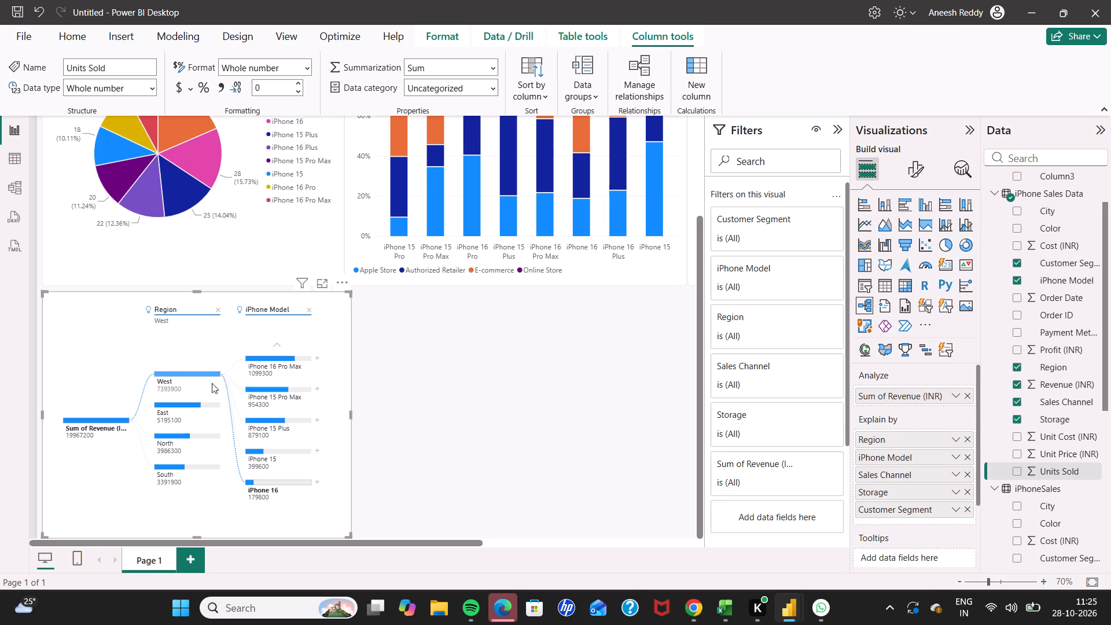
pyautogui.click(128, 419)
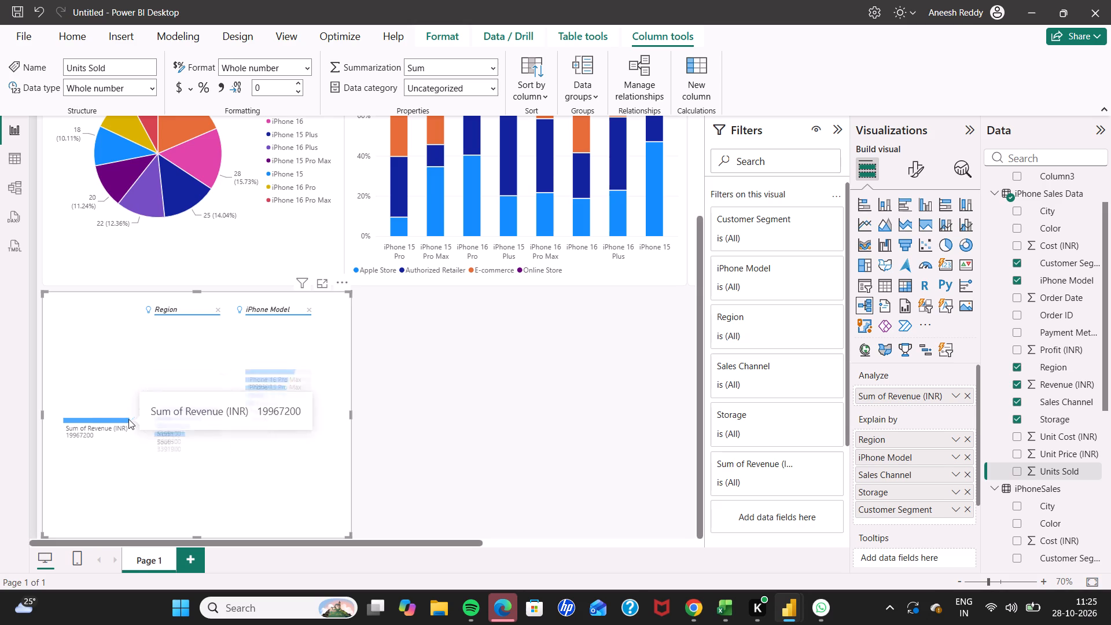
pyautogui.click(124, 420)
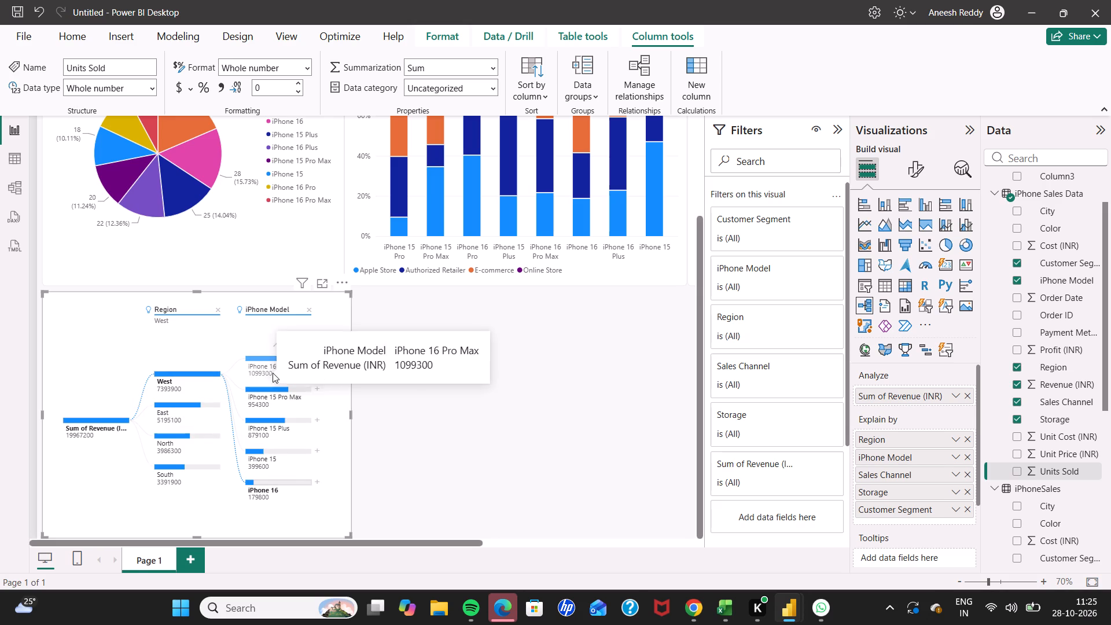
pyautogui.moveTo(304, 357); pyautogui.dragTo(306, 368)
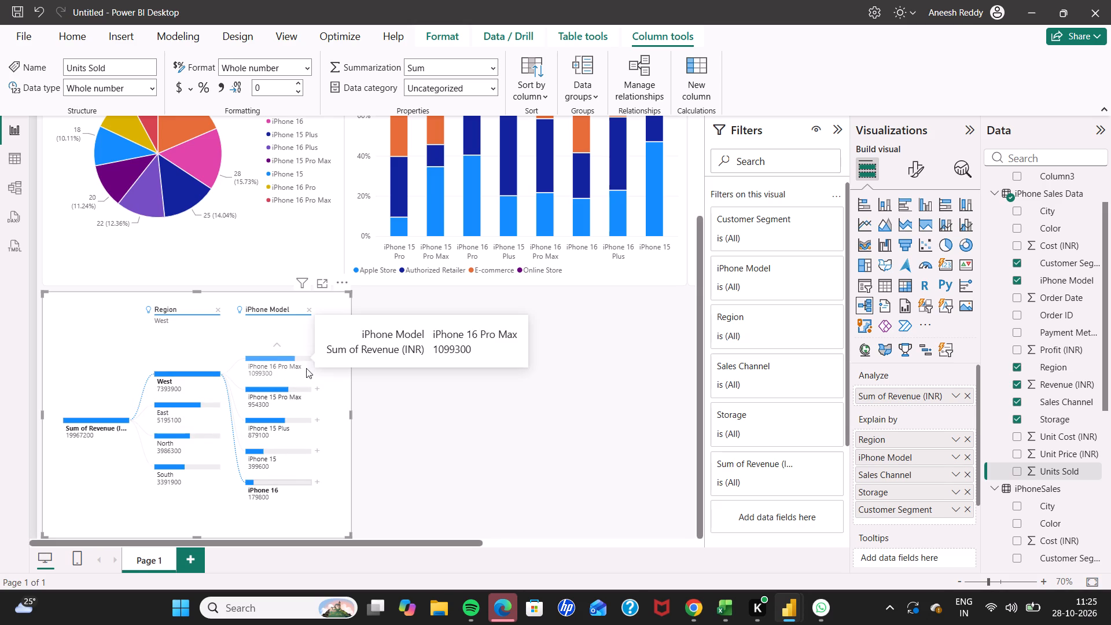
pyautogui.moveTo(306, 368); pyautogui.dragTo(315, 387)
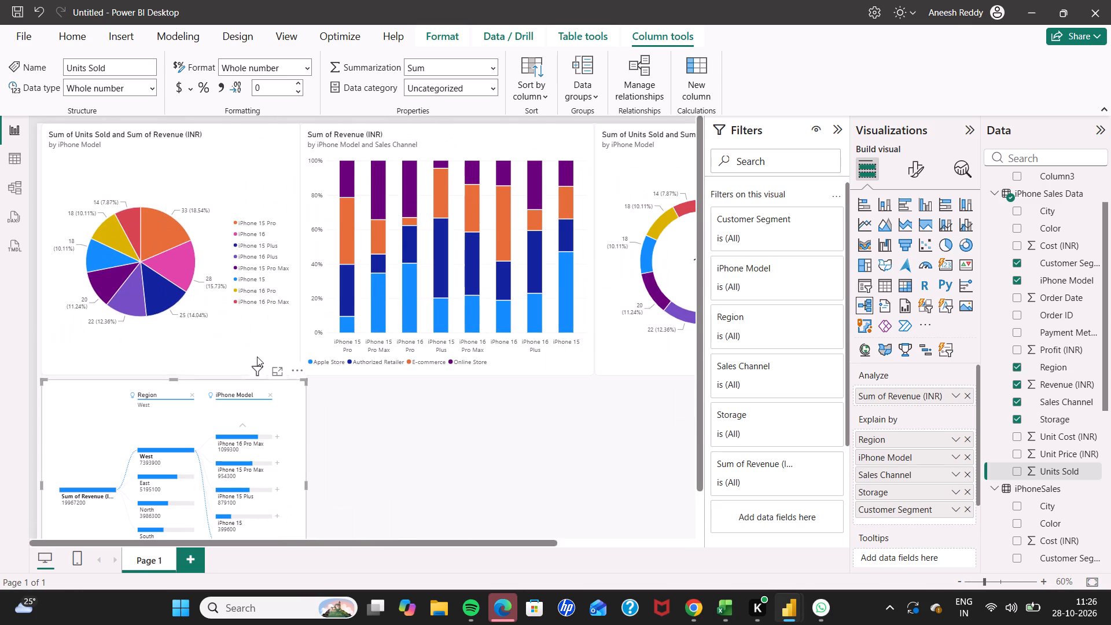
pyautogui.scroll(-1, 224, 429)
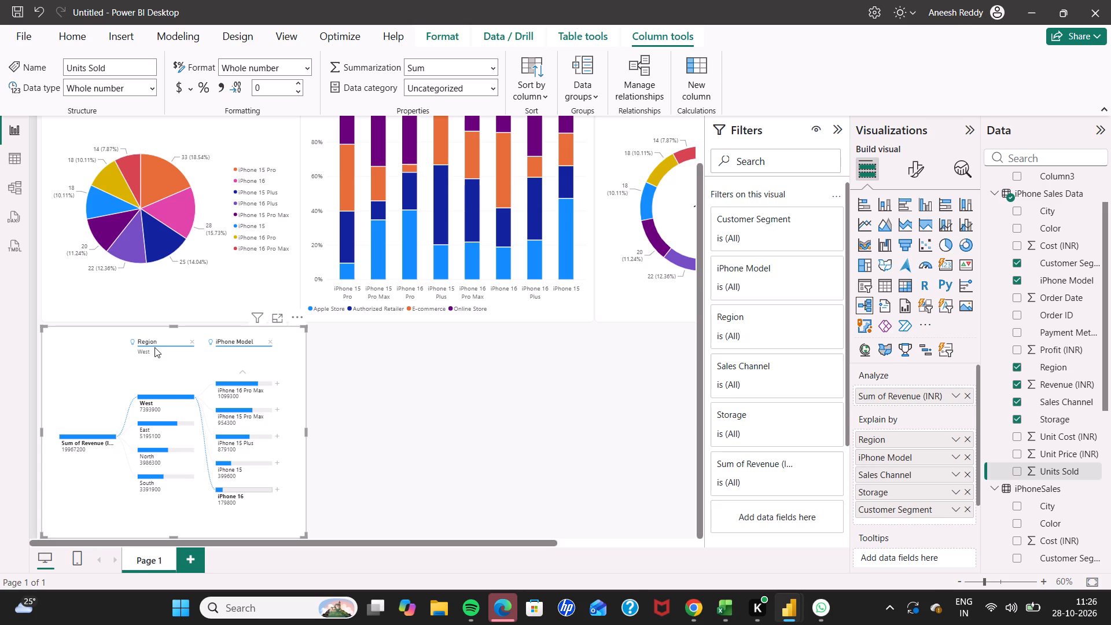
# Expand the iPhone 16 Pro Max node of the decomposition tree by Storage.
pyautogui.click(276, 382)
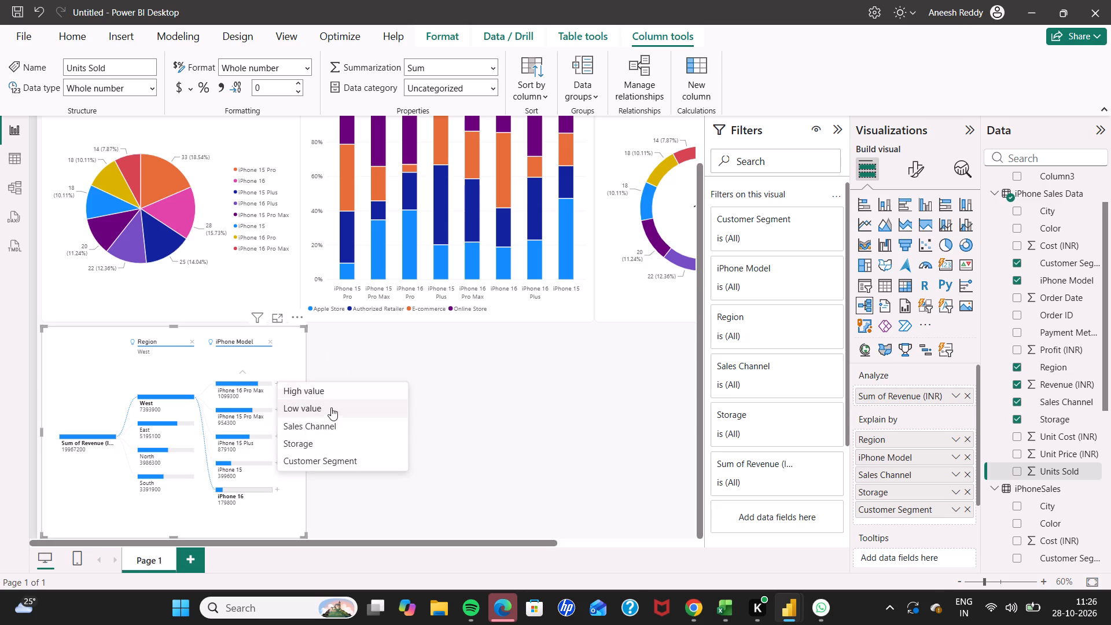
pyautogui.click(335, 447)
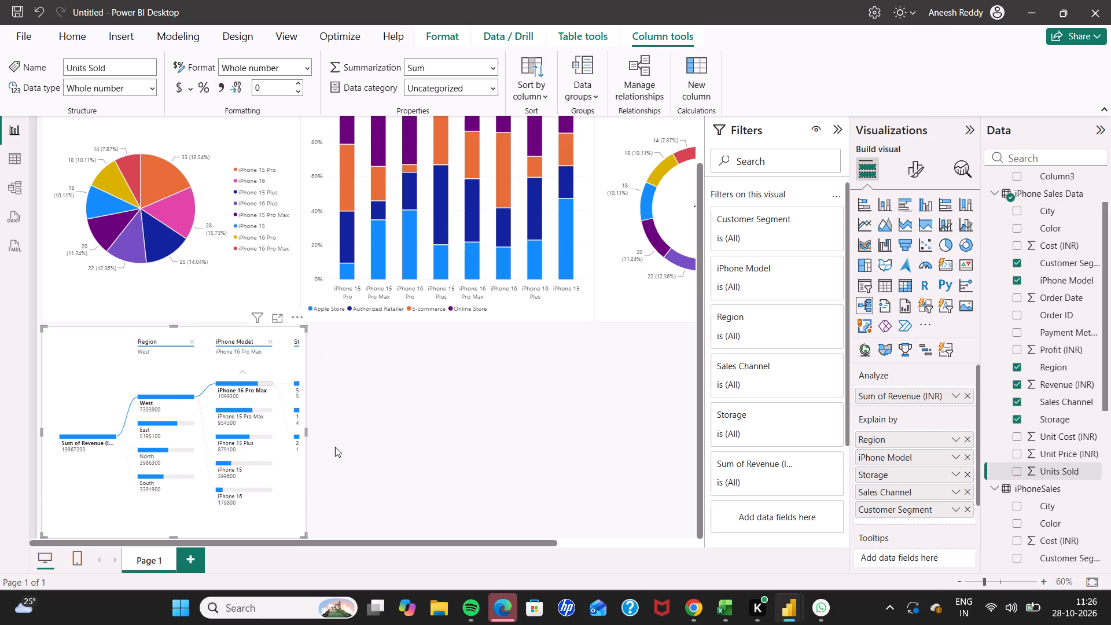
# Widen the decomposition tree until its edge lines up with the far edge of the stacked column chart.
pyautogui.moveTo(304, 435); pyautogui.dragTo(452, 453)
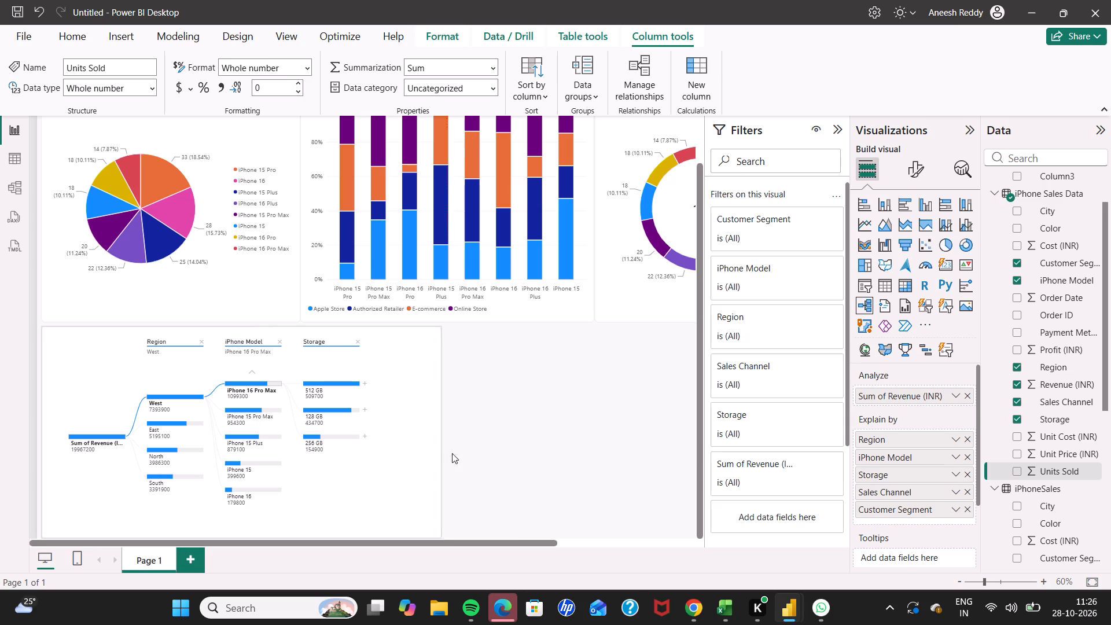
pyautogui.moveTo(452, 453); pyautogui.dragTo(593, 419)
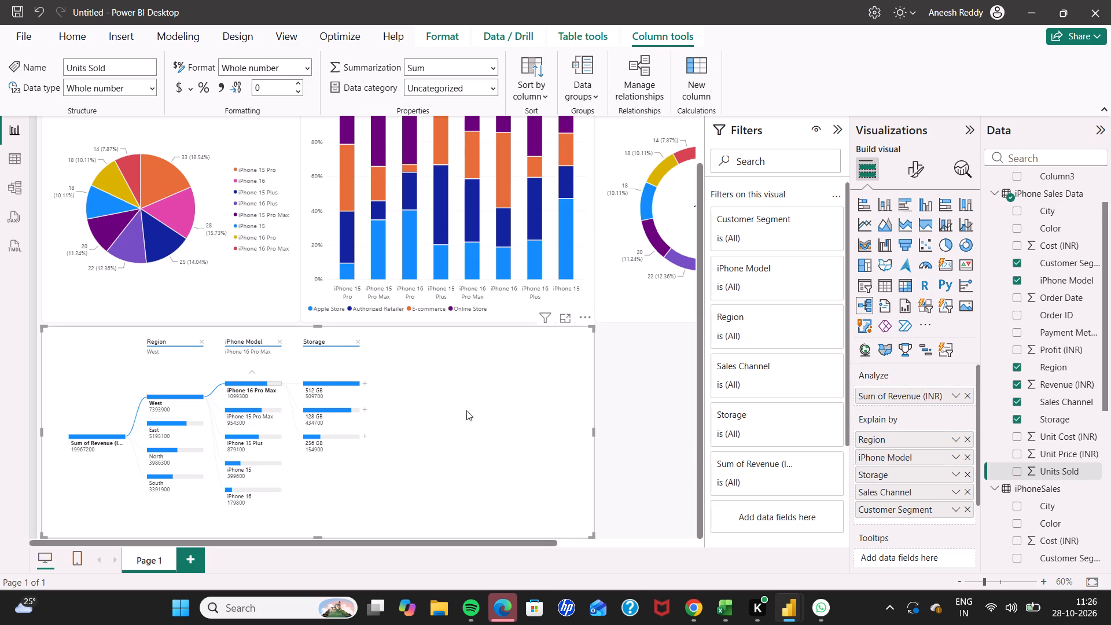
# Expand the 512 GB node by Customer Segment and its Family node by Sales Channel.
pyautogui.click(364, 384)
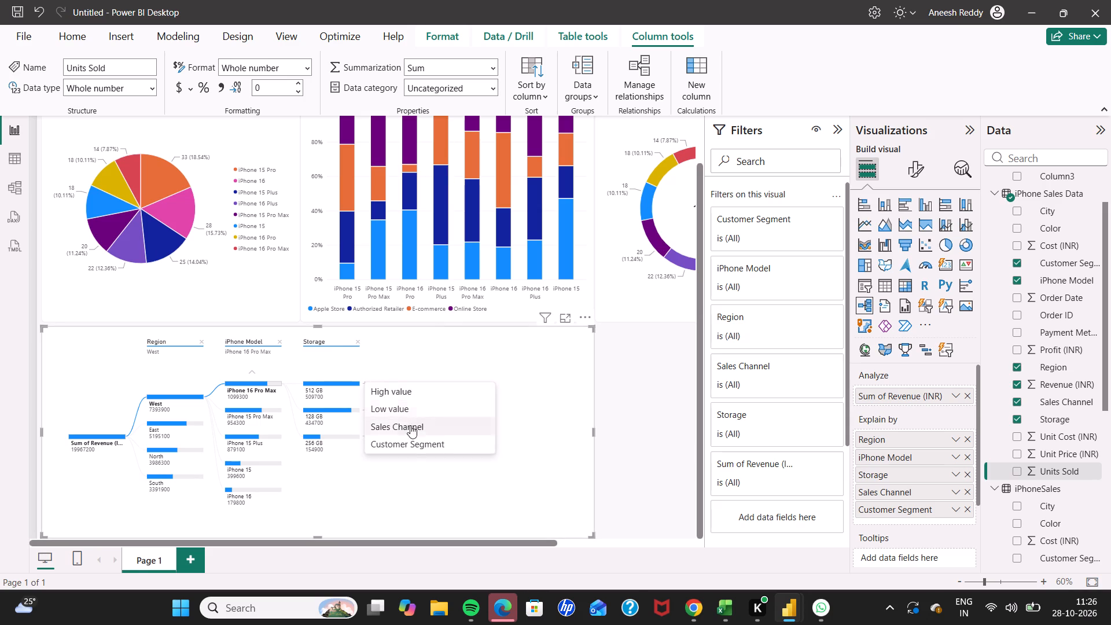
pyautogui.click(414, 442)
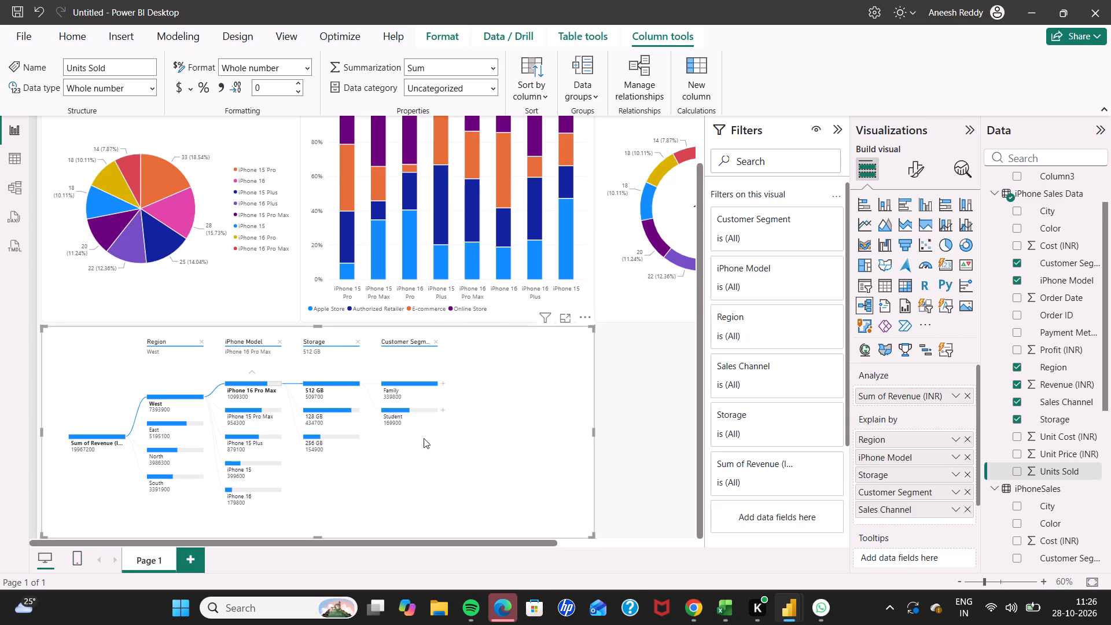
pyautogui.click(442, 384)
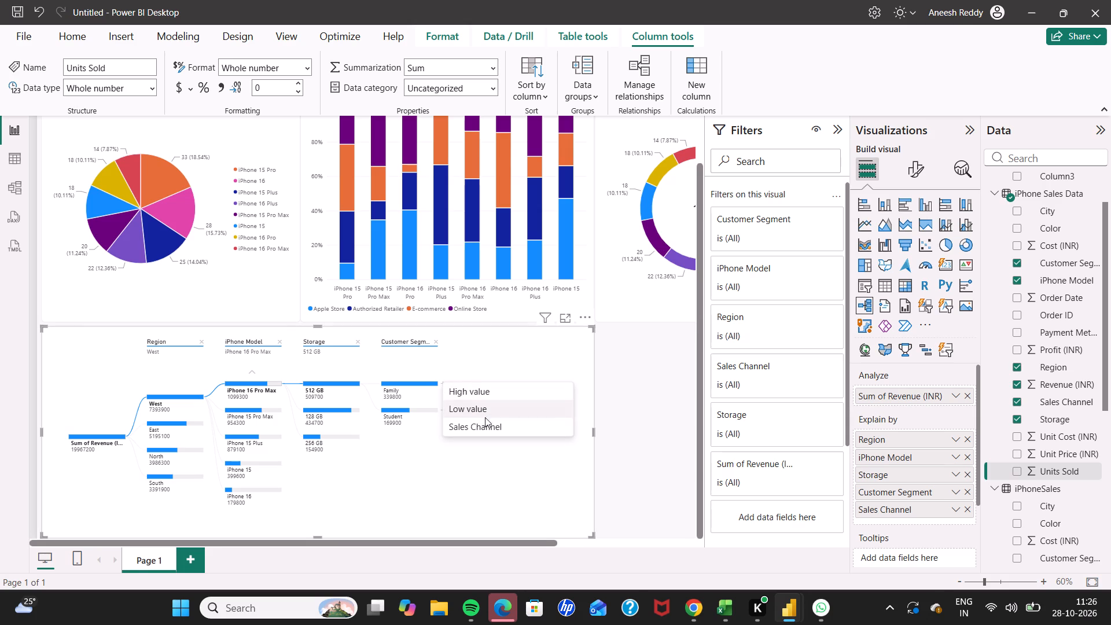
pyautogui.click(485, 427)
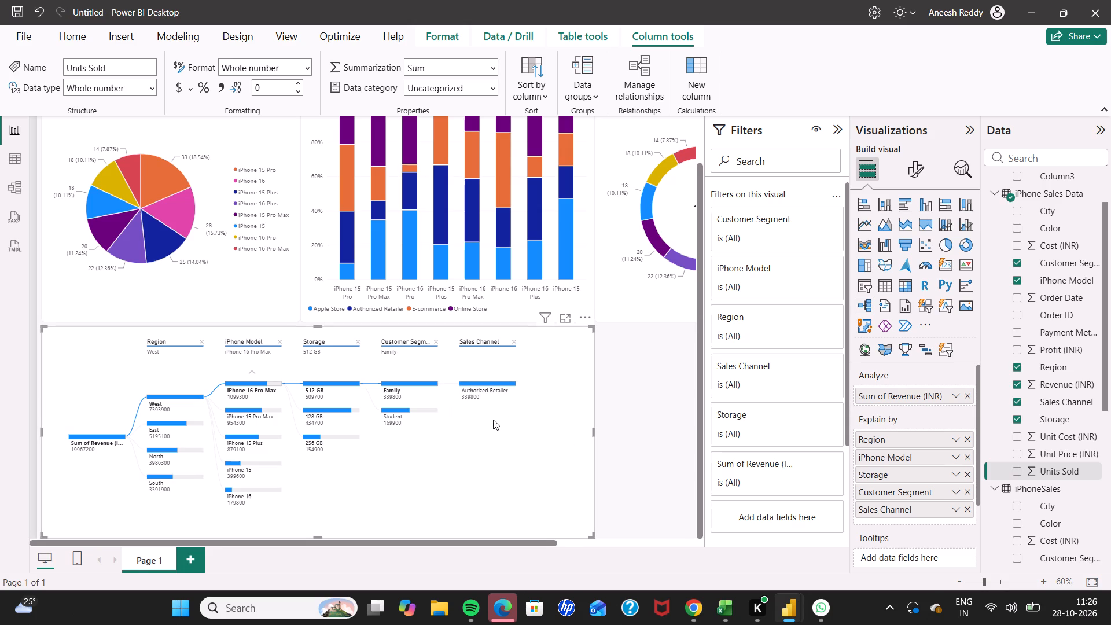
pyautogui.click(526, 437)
# Remove every level from the decomposition tree, from Sales Channel back to Region, leaving only the revenue root node.
pyautogui.click(514, 344)
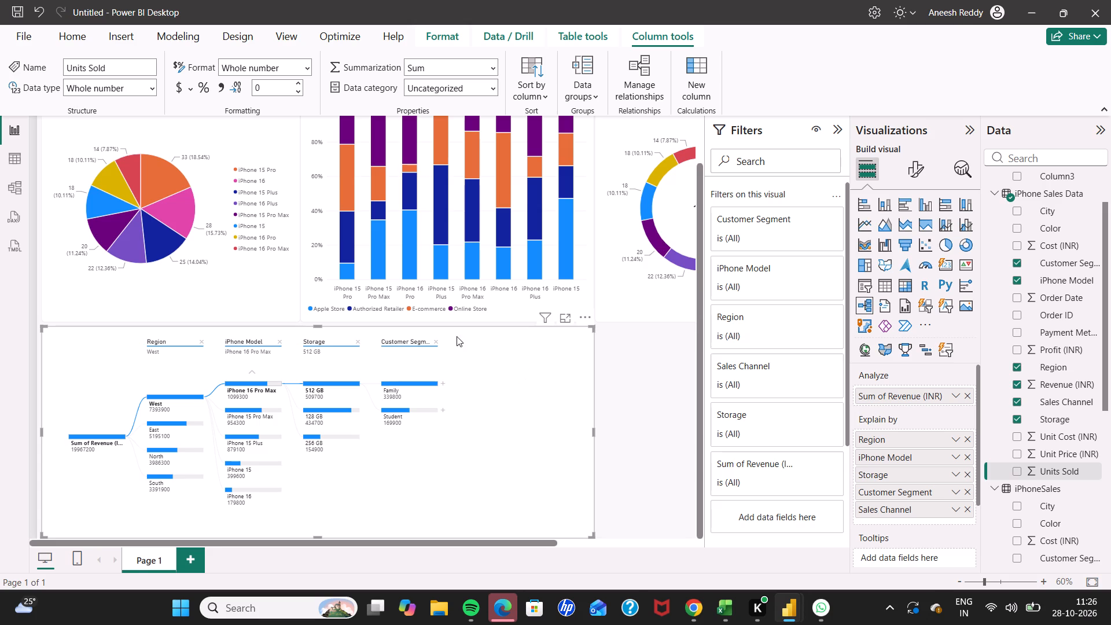
pyautogui.click(435, 342)
pyautogui.click(355, 340)
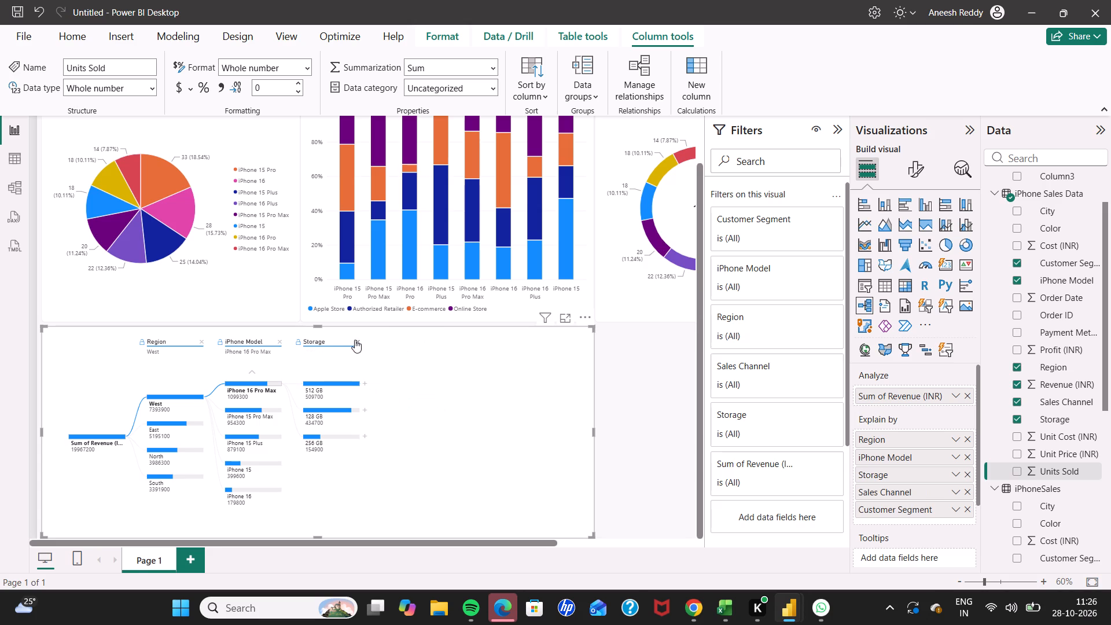
pyautogui.click(280, 342)
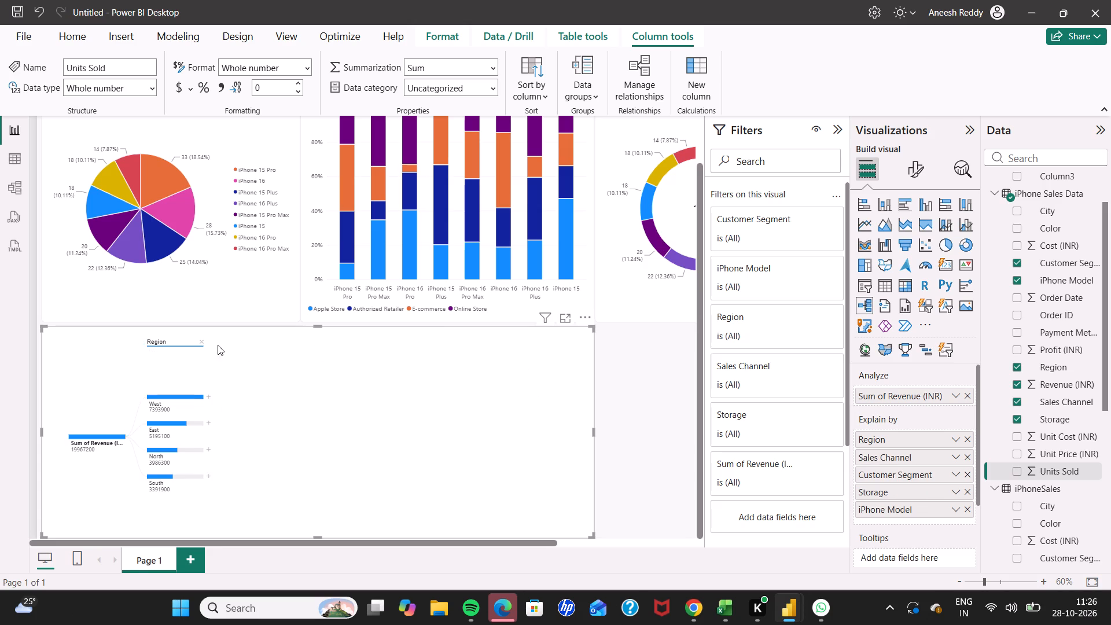
pyautogui.click(200, 341)
# Expand the Sum of Revenue (INR) root node by iPhone Model and look through the listed models.
pyautogui.click(130, 439)
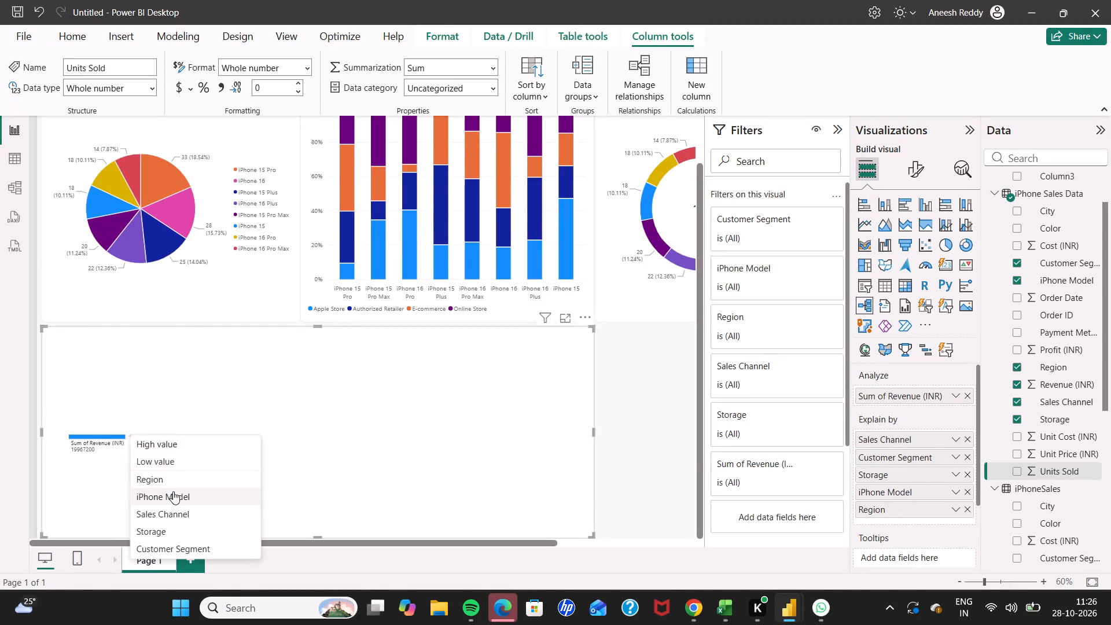
pyautogui.click(173, 491)
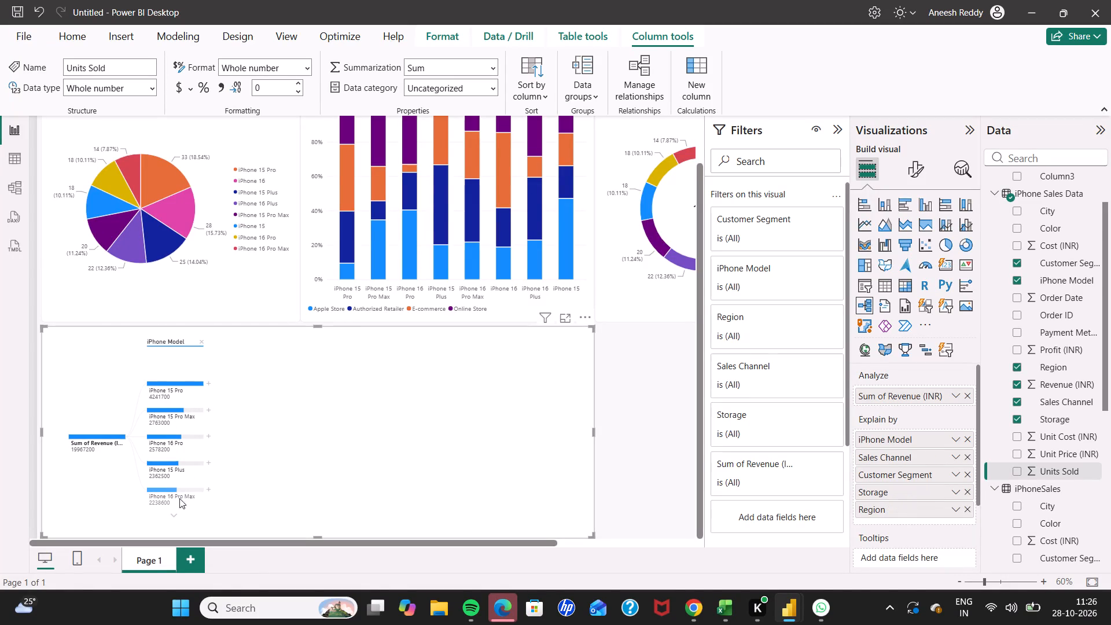
pyautogui.click(174, 514)
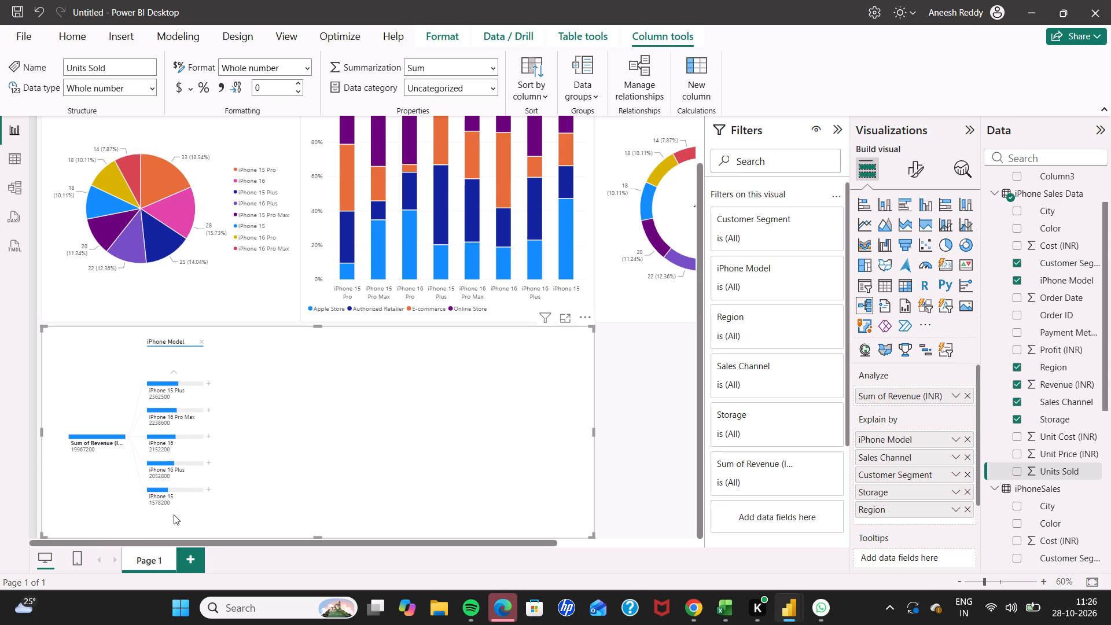
pyautogui.click(172, 373)
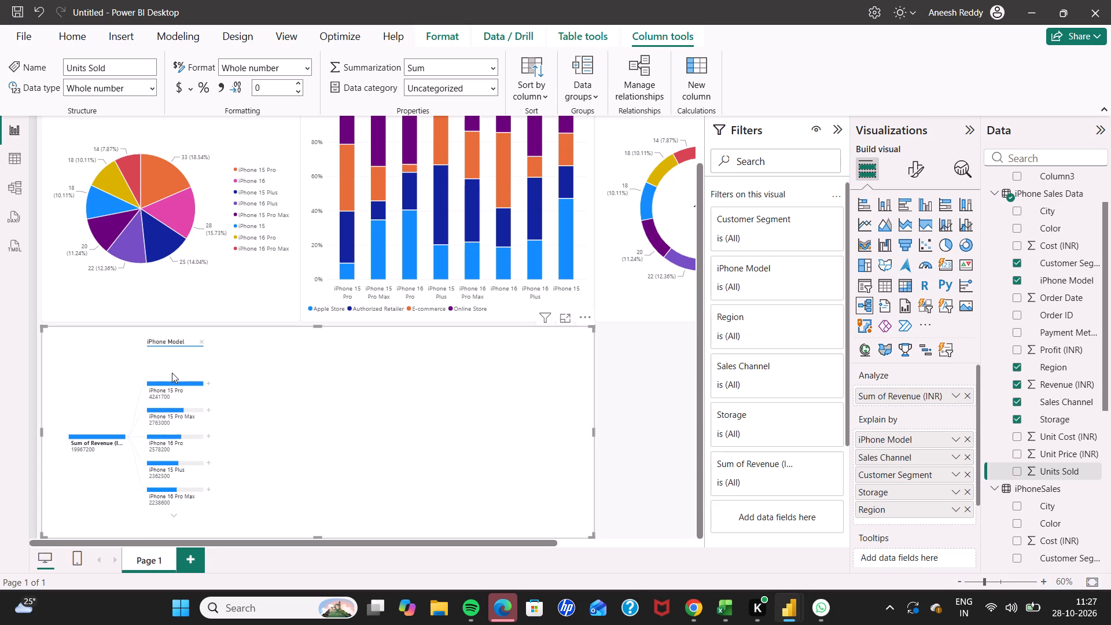
# Expand the iPhone 15 Pro node by Storage and its 1 TB node by Sales Channel.
pyautogui.click(208, 385)
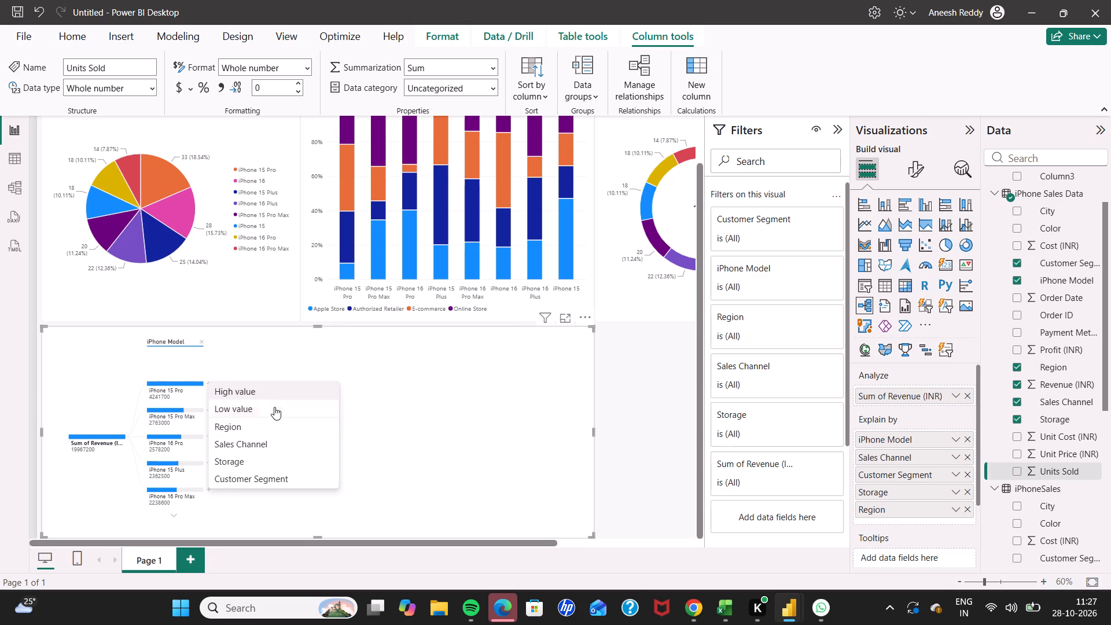
pyautogui.click(268, 459)
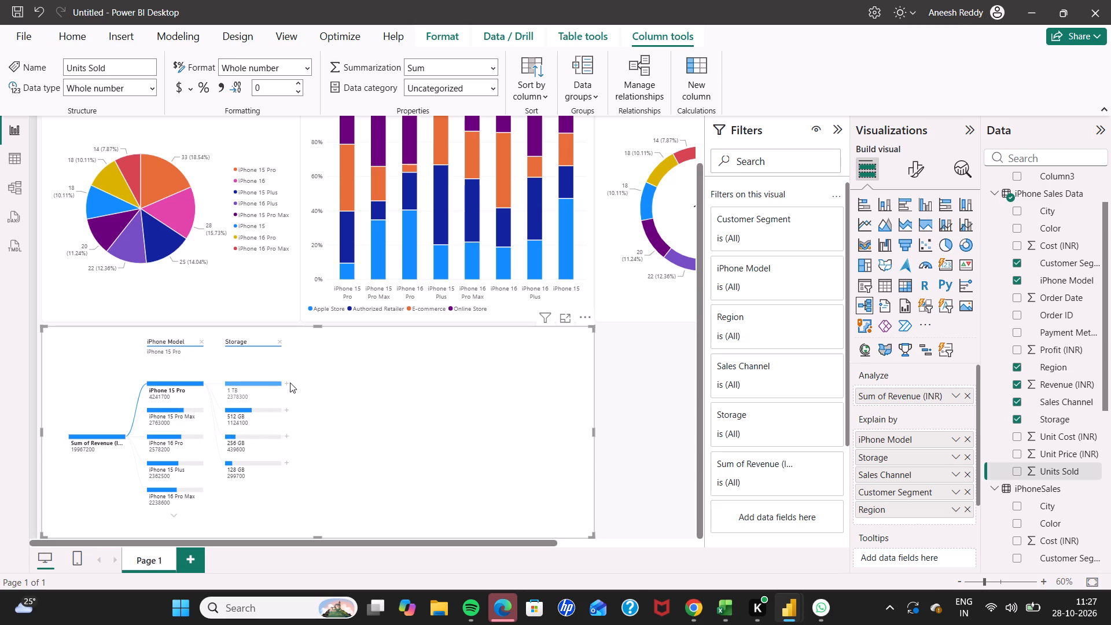
pyautogui.click(288, 383)
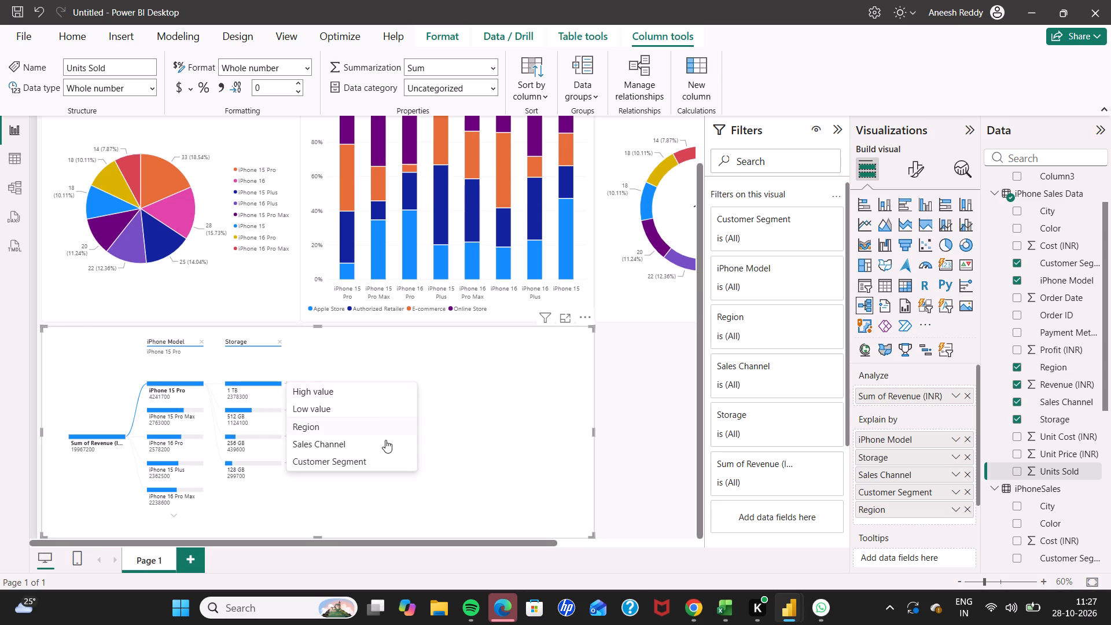
pyautogui.click(387, 447)
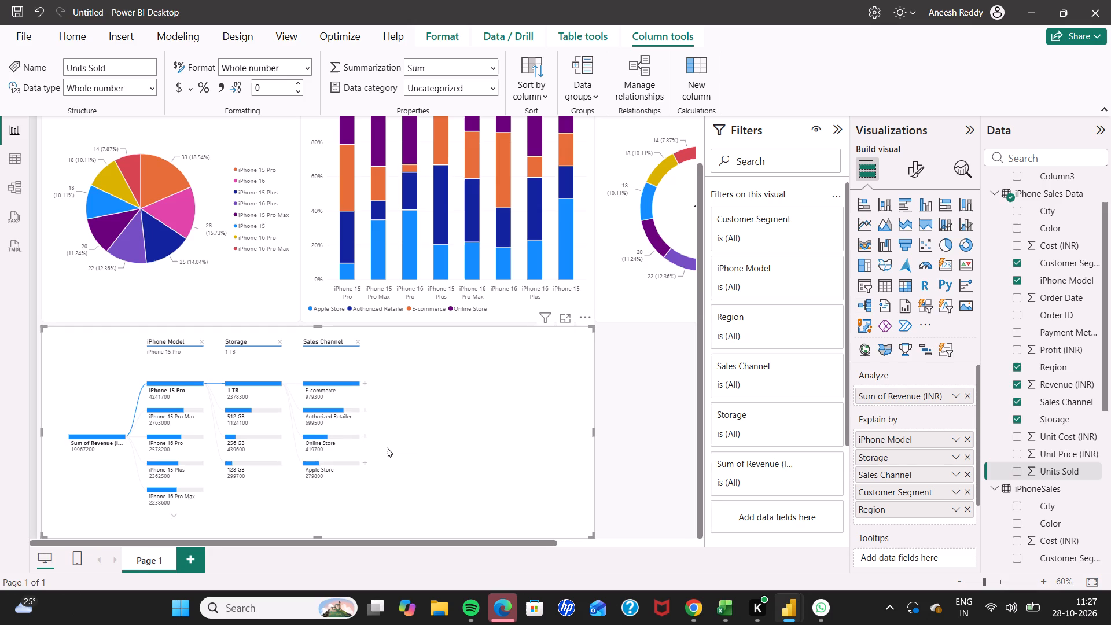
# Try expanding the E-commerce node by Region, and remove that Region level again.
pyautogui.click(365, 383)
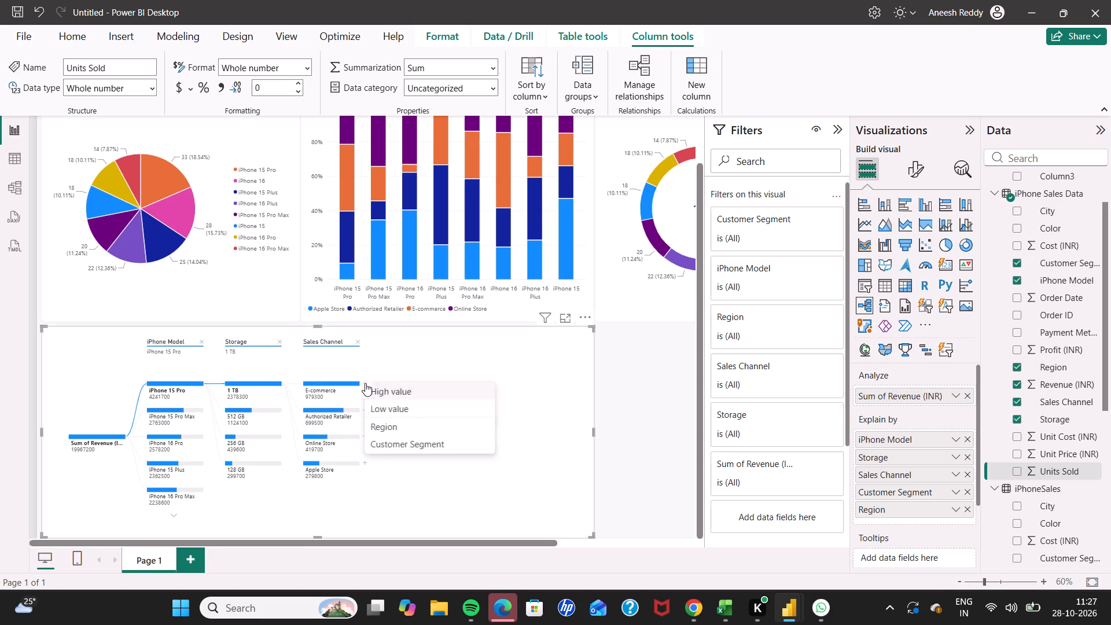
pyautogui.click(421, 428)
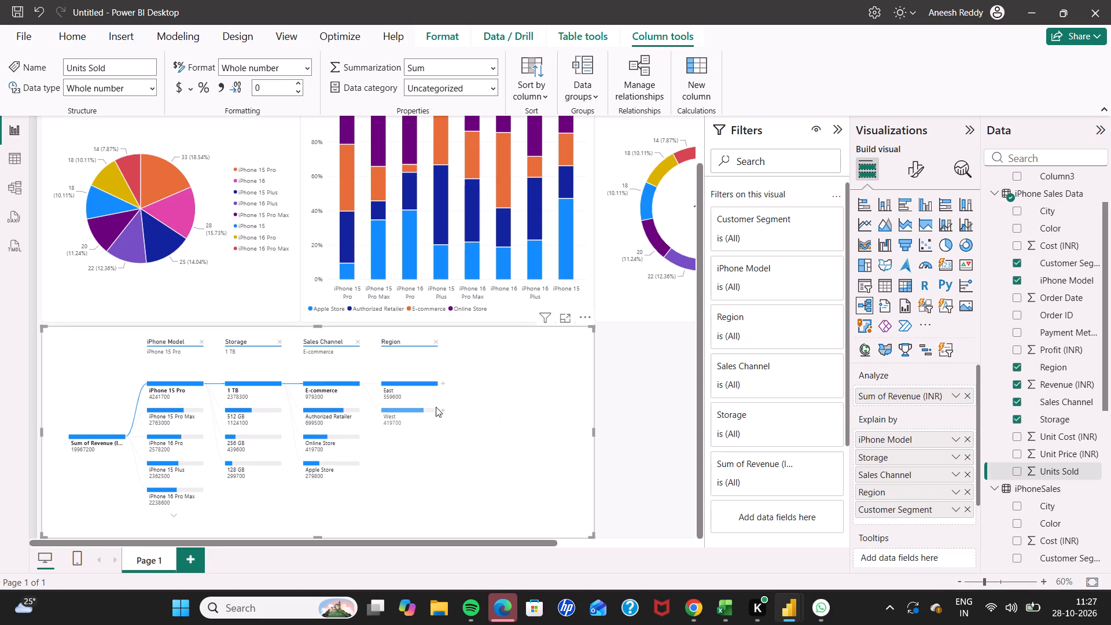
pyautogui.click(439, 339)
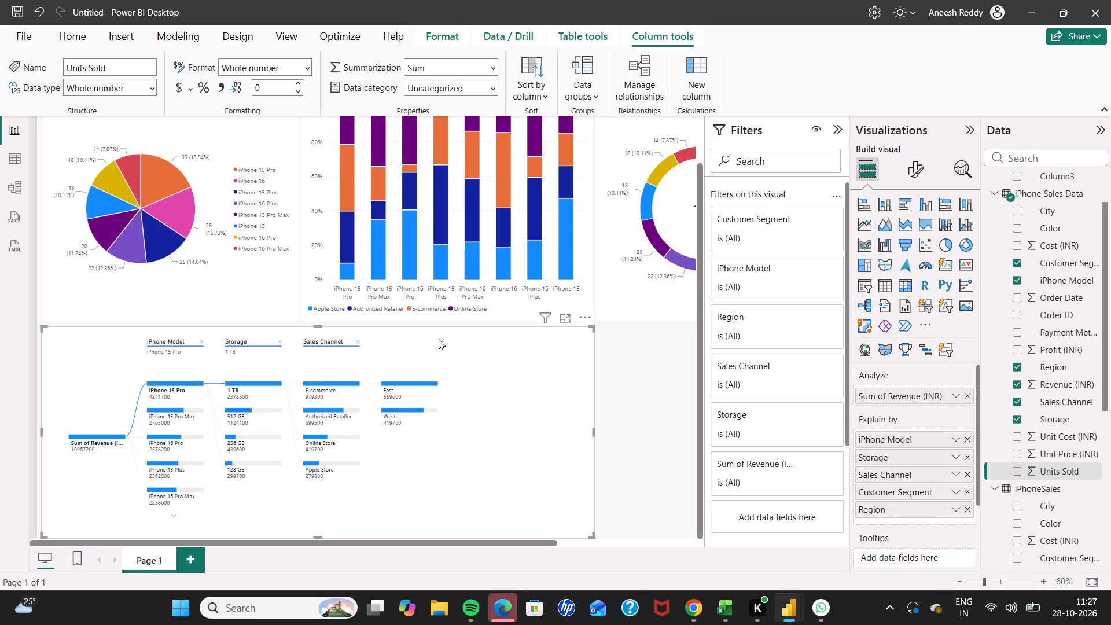
# Narrow the decomposition tree so its edge sits a little beyond the Sales Channel level.
pyautogui.moveTo(594, 429); pyautogui.dragTo(389, 431)
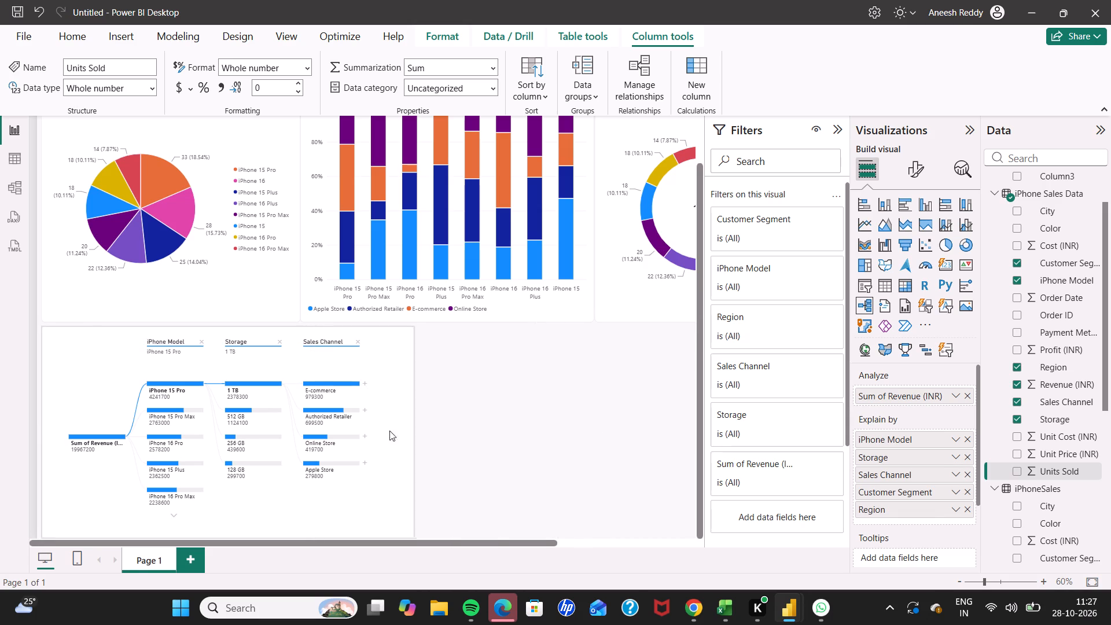
pyautogui.moveTo(389, 431); pyautogui.dragTo(435, 435)
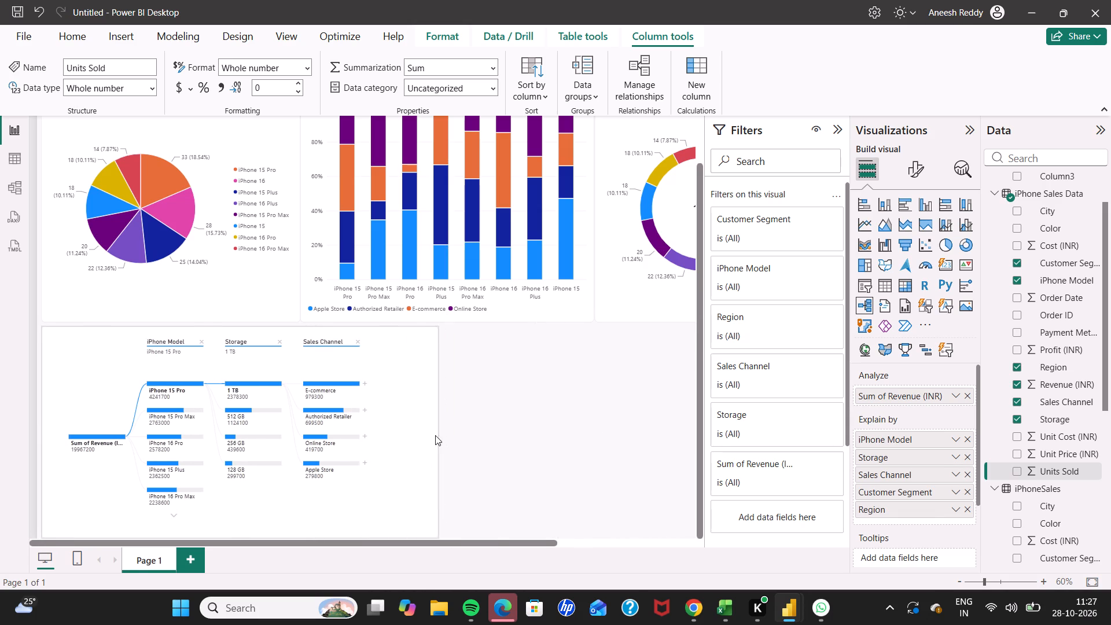
pyautogui.moveTo(435, 435); pyautogui.dragTo(431, 436)
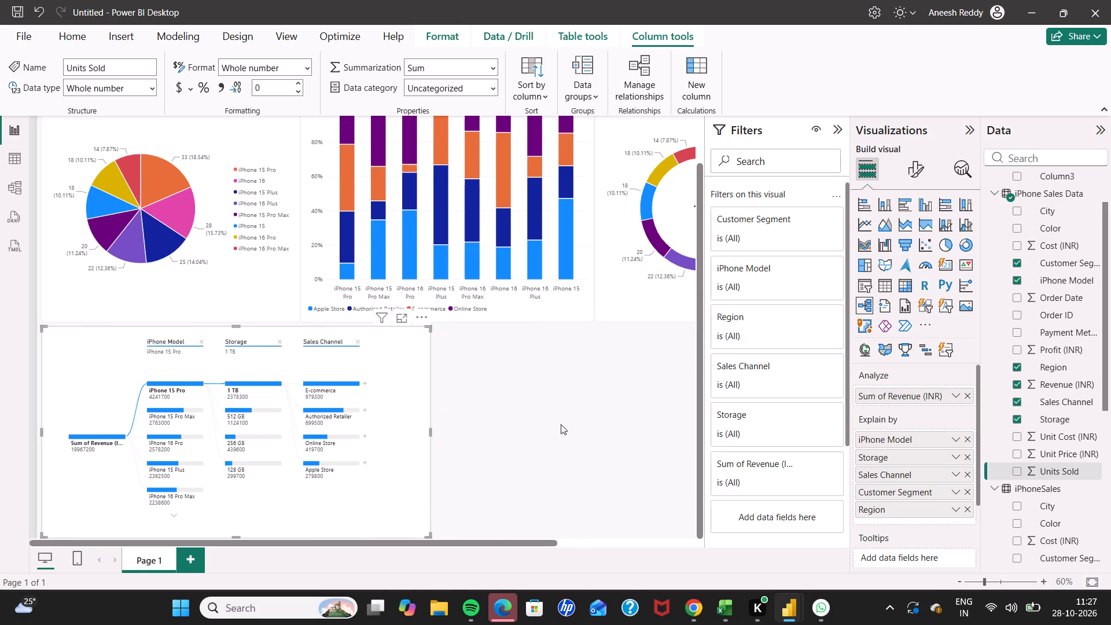
# Add an image visual to the empty area of the page beside the decomposition tree.
pyautogui.click(559, 425)
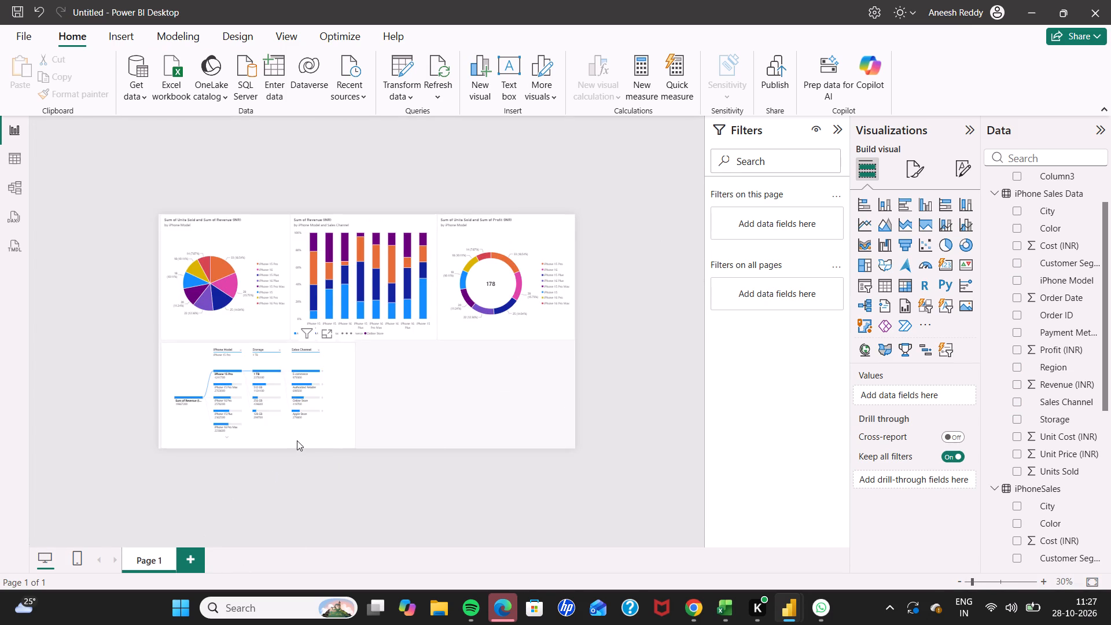
pyautogui.click(962, 300)
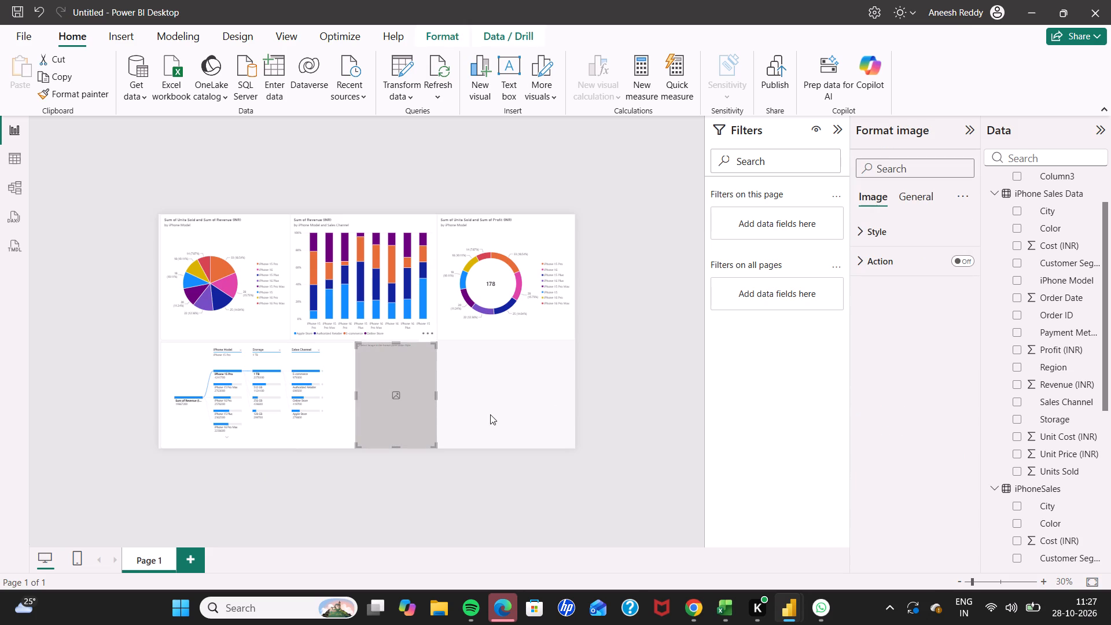
# Remove the empty image visual beside the decomposition tree.
pyautogui.click(433, 372)
pyautogui.click(429, 330)
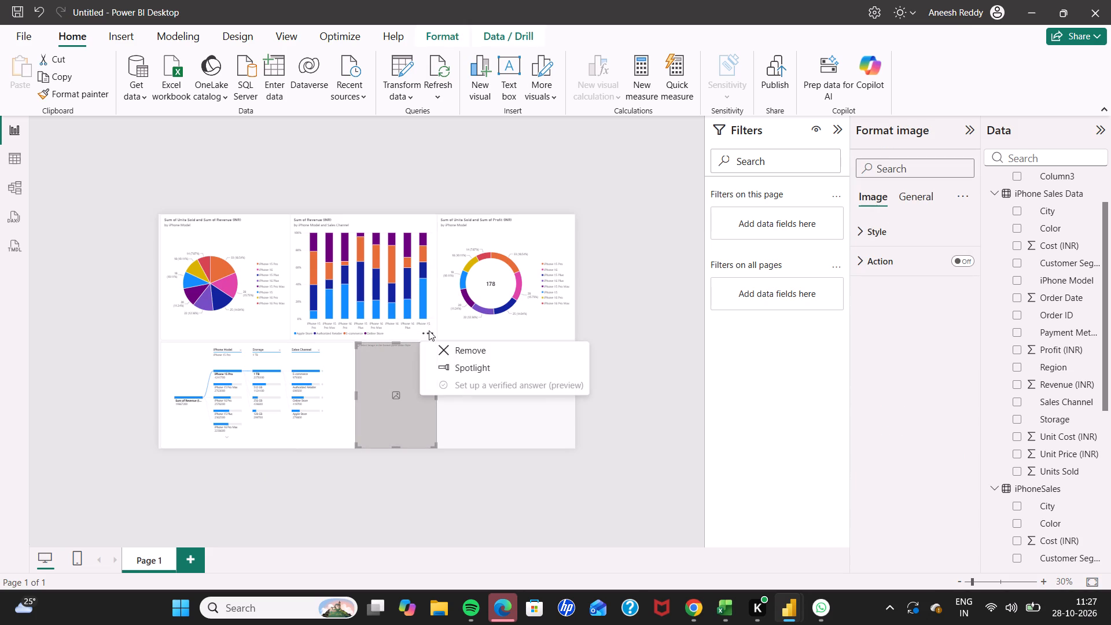
pyautogui.click(462, 353)
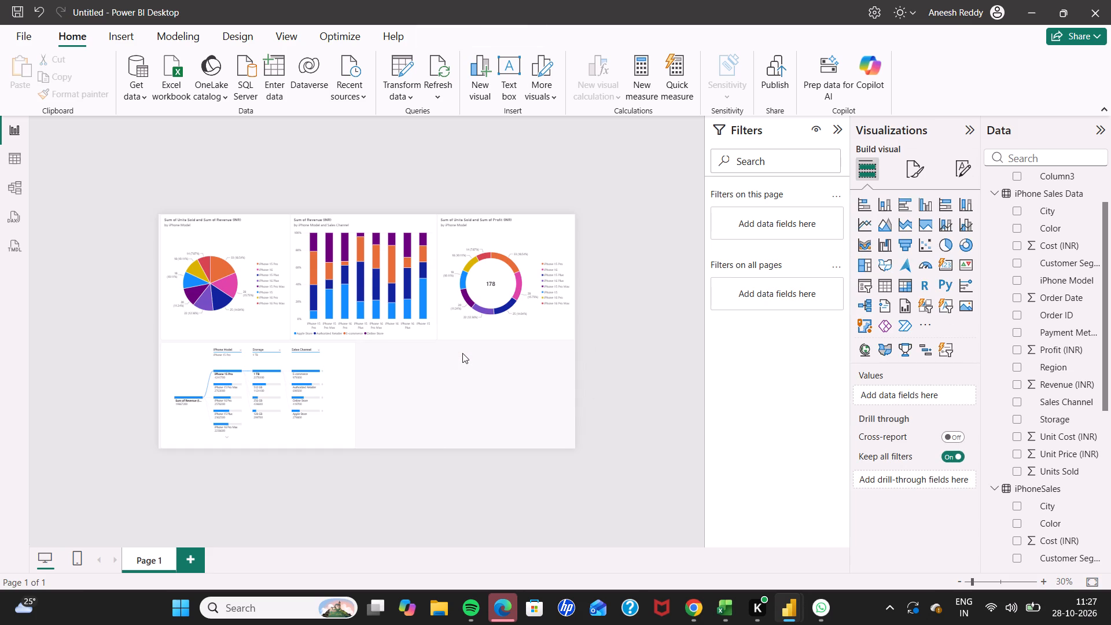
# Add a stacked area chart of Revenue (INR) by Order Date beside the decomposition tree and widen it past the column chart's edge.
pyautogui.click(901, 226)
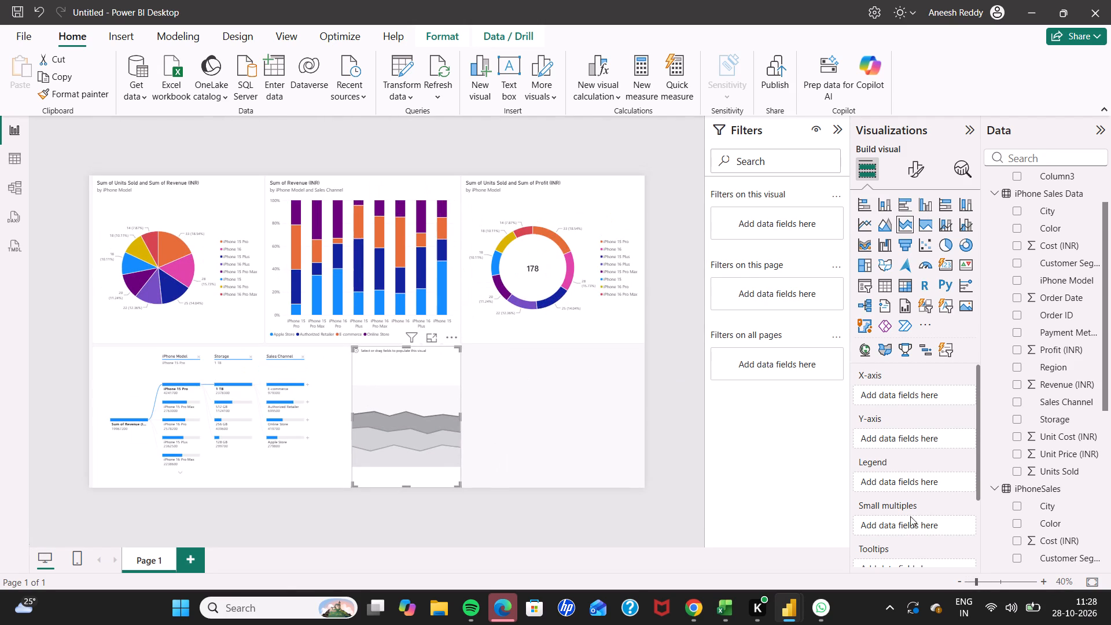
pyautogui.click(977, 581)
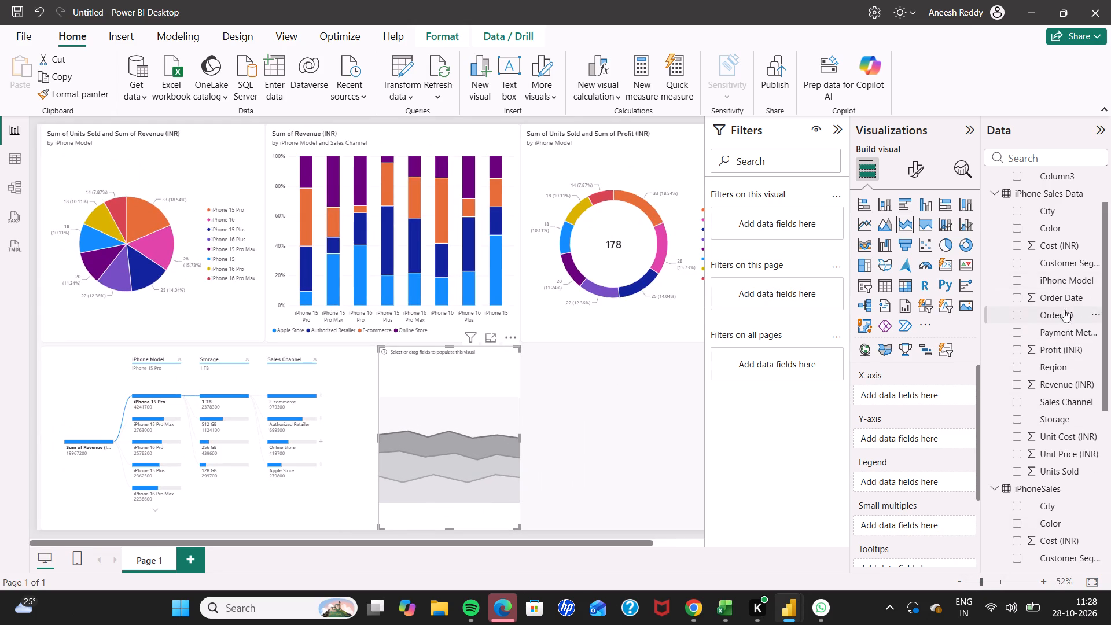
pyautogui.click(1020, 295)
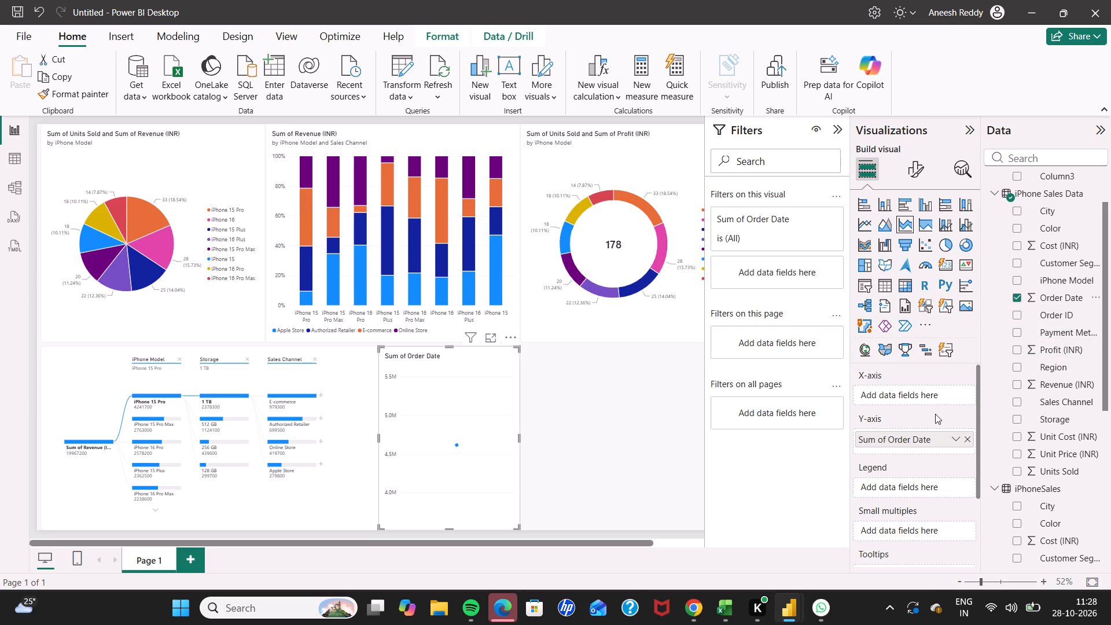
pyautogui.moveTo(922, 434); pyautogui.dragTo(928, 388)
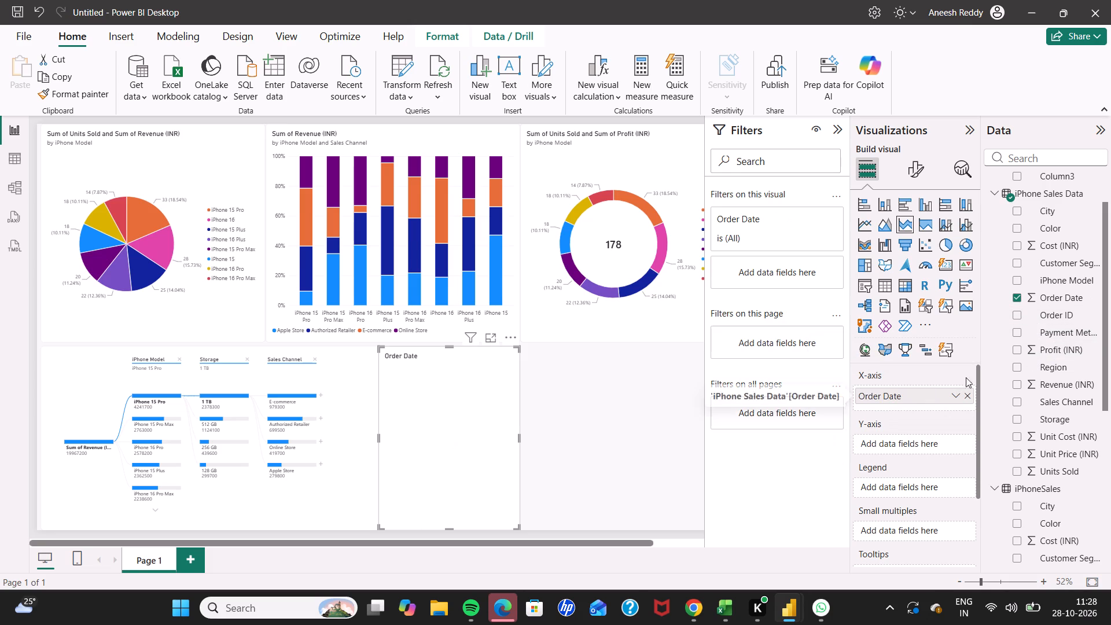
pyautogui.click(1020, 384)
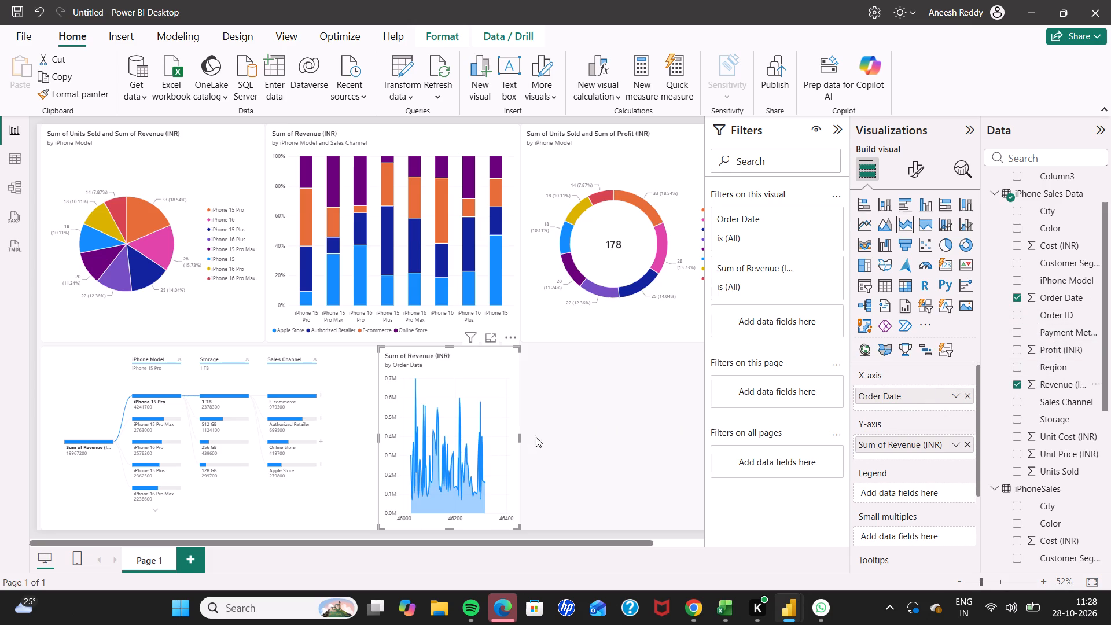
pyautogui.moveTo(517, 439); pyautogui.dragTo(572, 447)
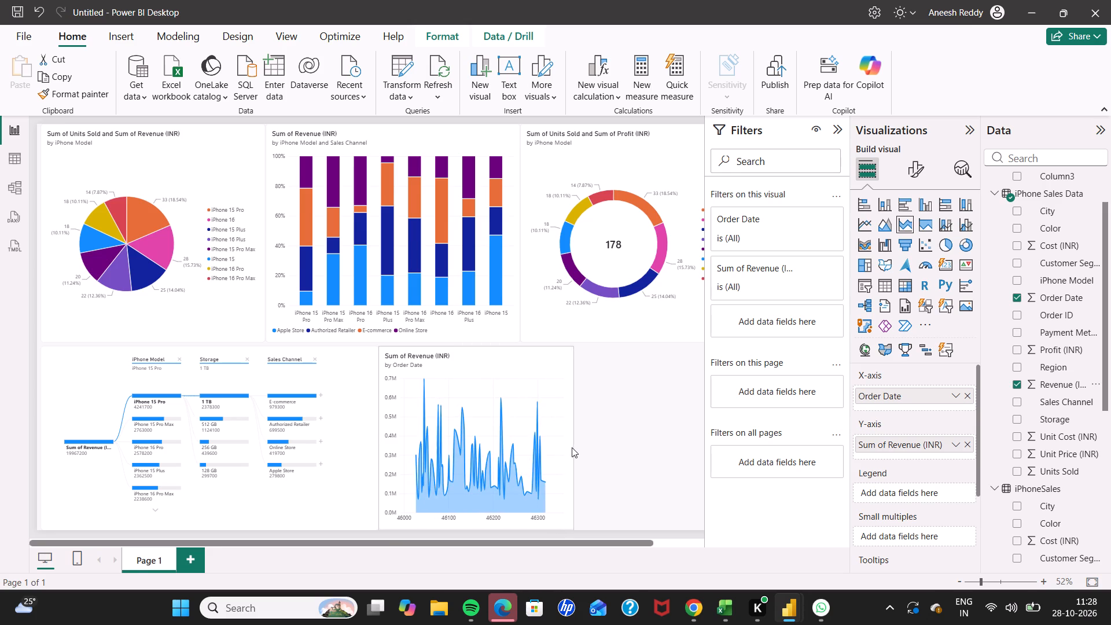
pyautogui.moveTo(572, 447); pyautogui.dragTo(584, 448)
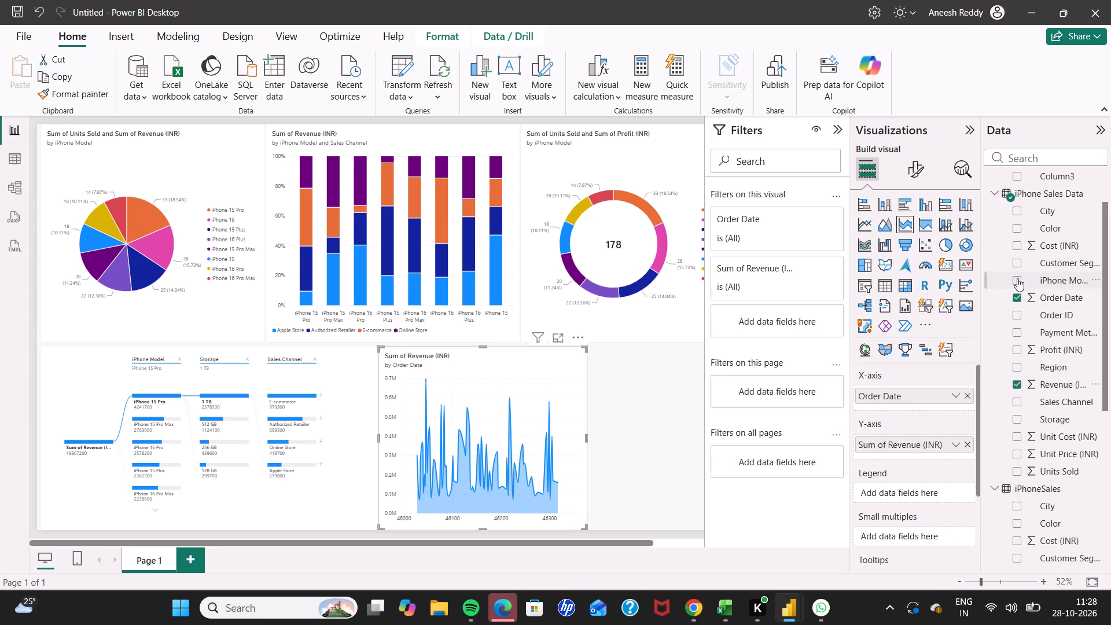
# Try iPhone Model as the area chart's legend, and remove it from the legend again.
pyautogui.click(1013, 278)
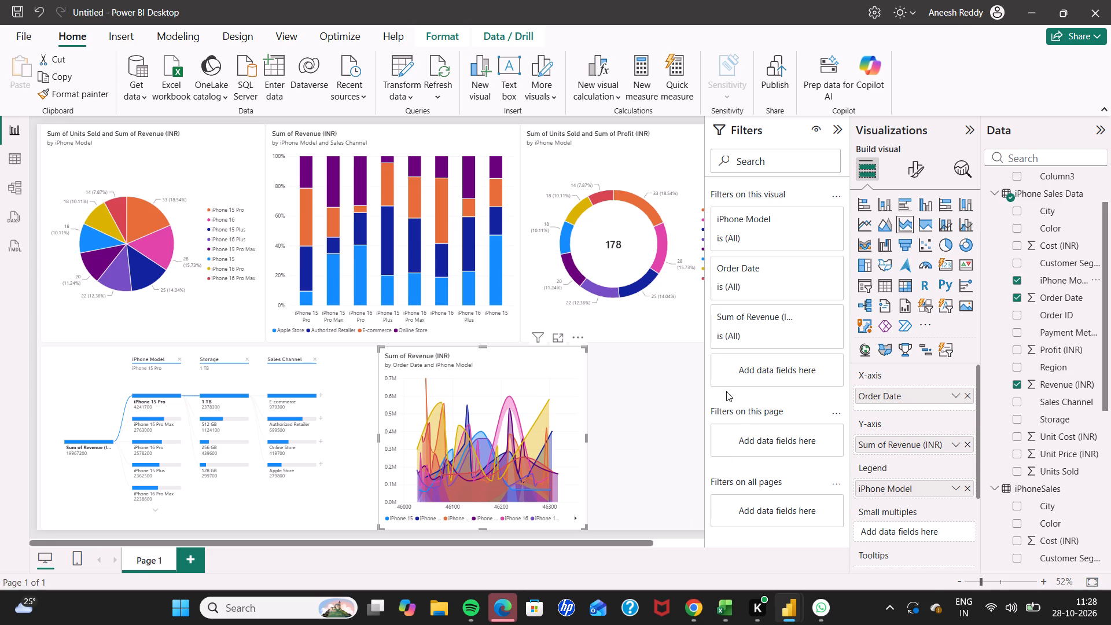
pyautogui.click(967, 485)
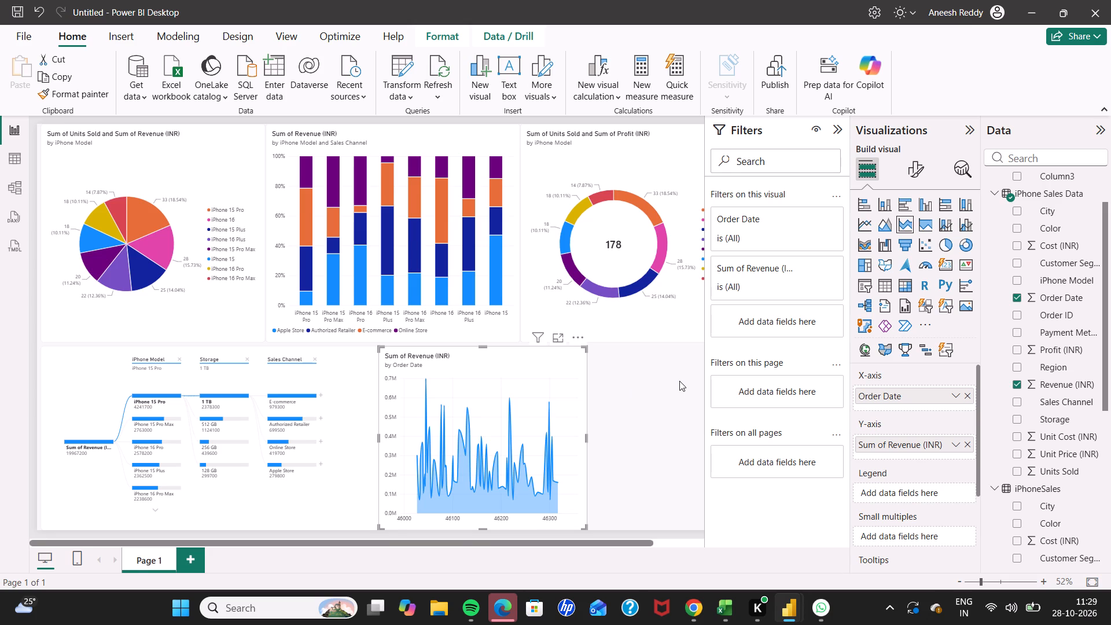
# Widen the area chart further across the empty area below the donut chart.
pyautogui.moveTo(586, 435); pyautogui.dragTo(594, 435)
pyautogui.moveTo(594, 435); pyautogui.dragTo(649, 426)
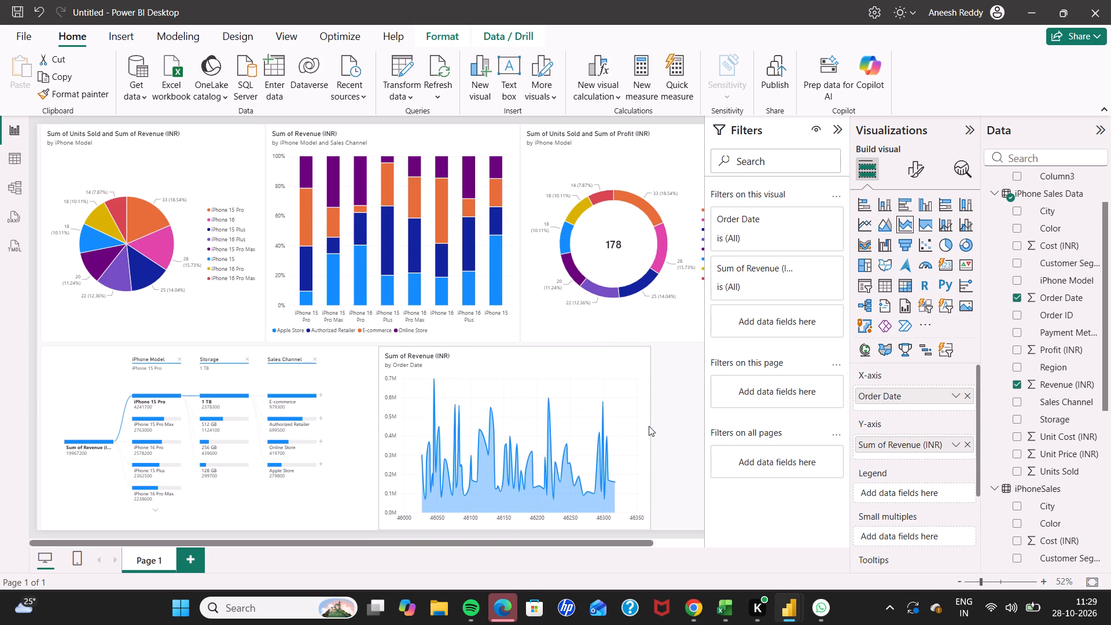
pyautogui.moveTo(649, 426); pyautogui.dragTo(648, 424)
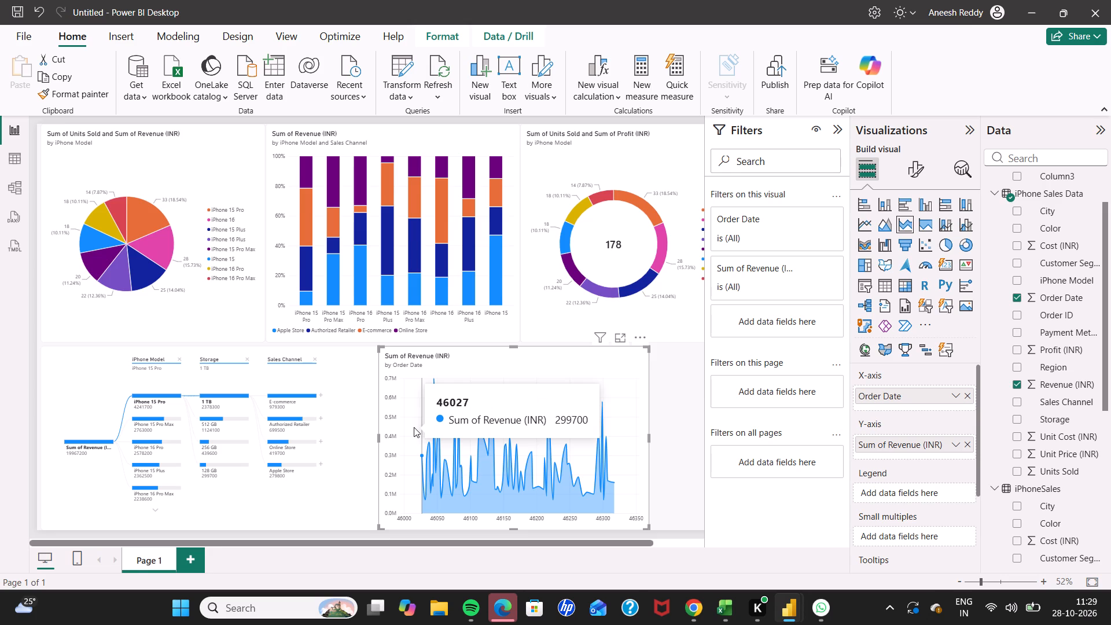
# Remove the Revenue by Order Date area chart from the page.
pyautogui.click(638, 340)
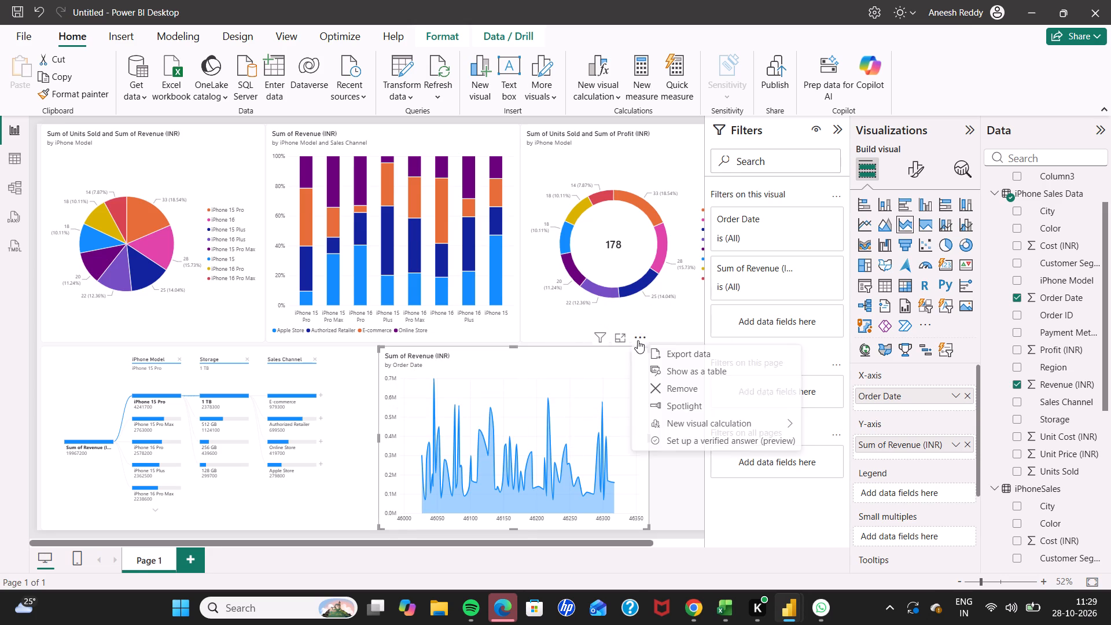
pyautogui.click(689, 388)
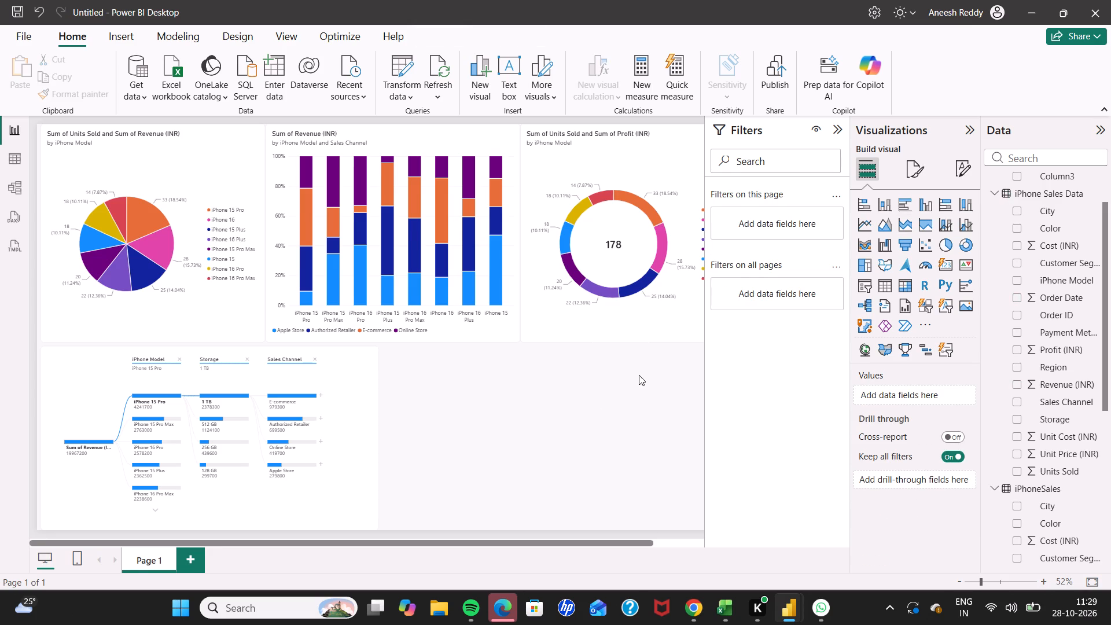
# Add a gauge beside the decomposition tree and widen it across most of the remaining empty area.
pyautogui.click(926, 267)
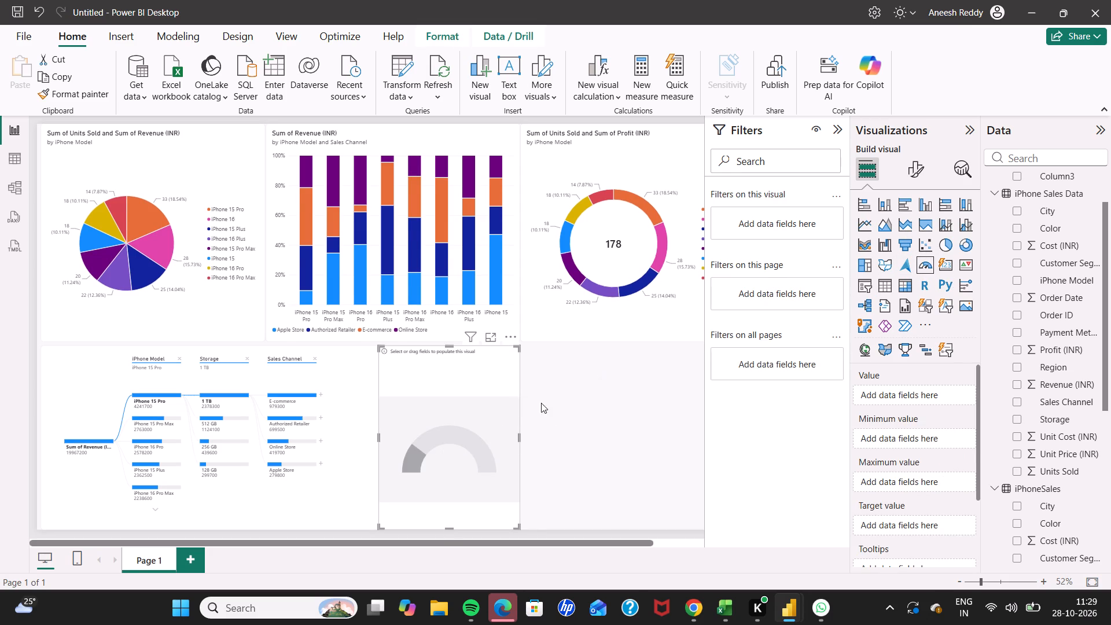
pyautogui.moveTo(517, 434); pyautogui.dragTo(594, 435)
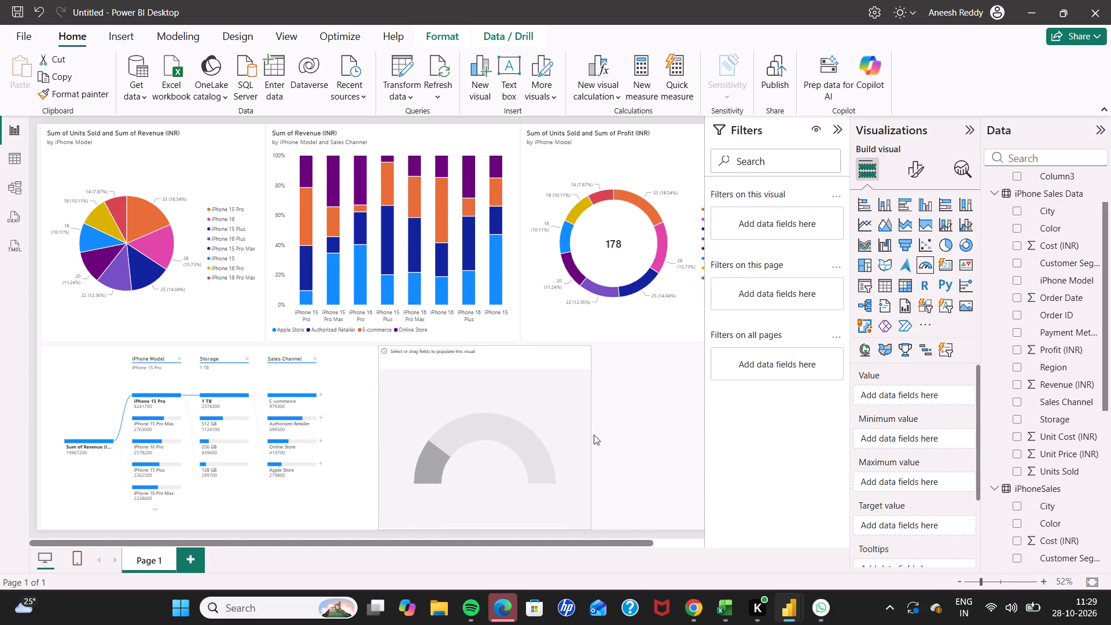
pyautogui.moveTo(594, 435); pyautogui.dragTo(695, 438)
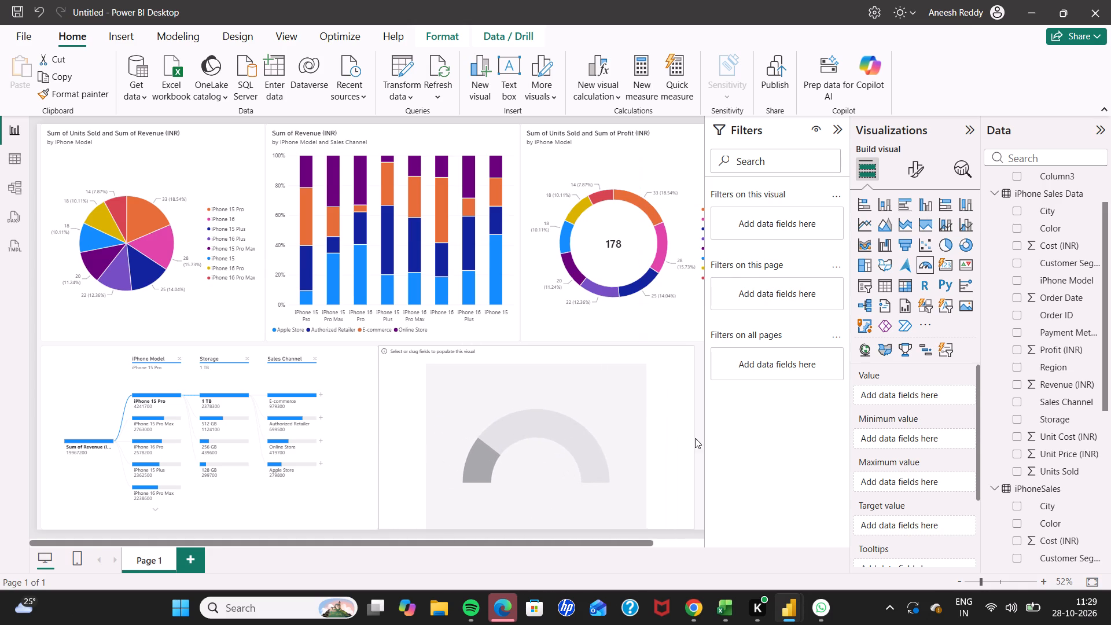
pyautogui.moveTo(695, 438); pyautogui.dragTo(709, 438)
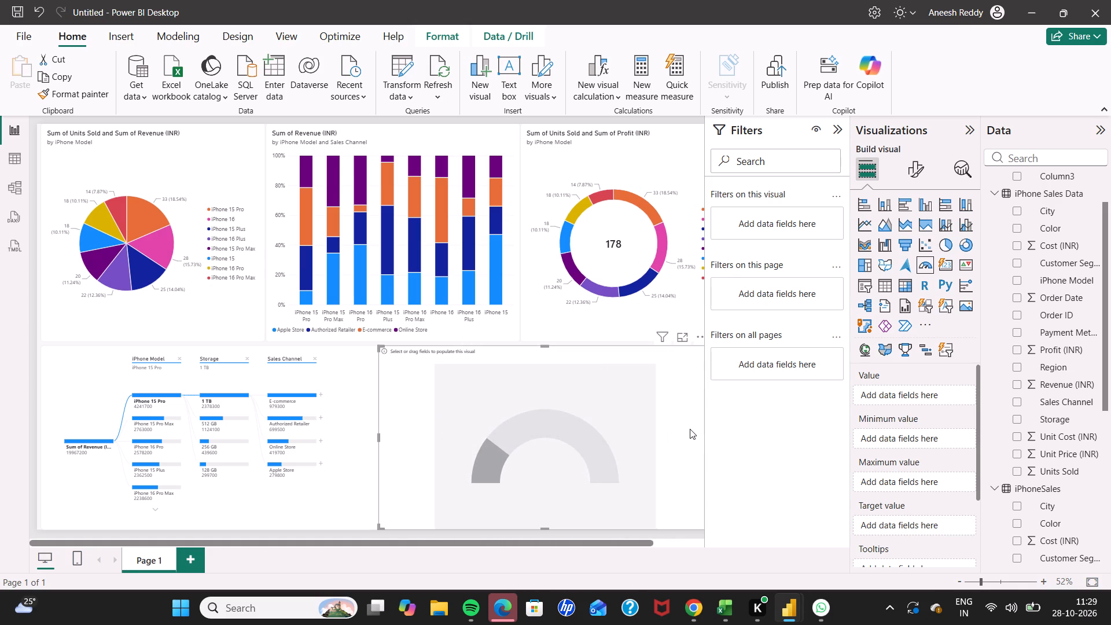
pyautogui.click(689, 428)
# Set the gauge's value to Revenue (INR) from the iPhone Sales Data table.
pyautogui.click(920, 393)
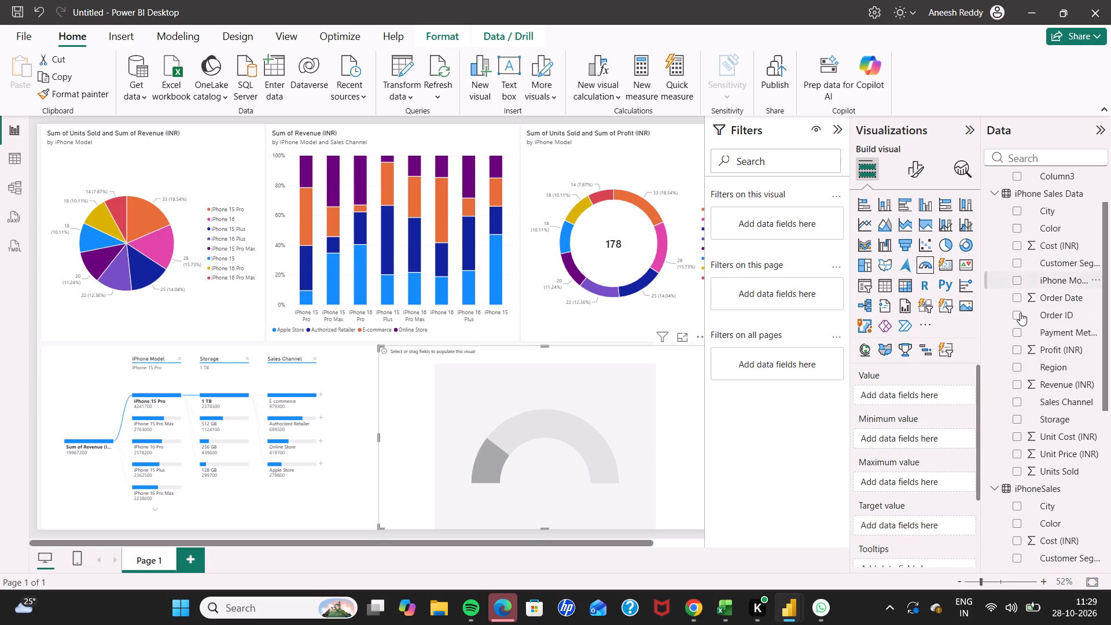
pyautogui.click(1018, 383)
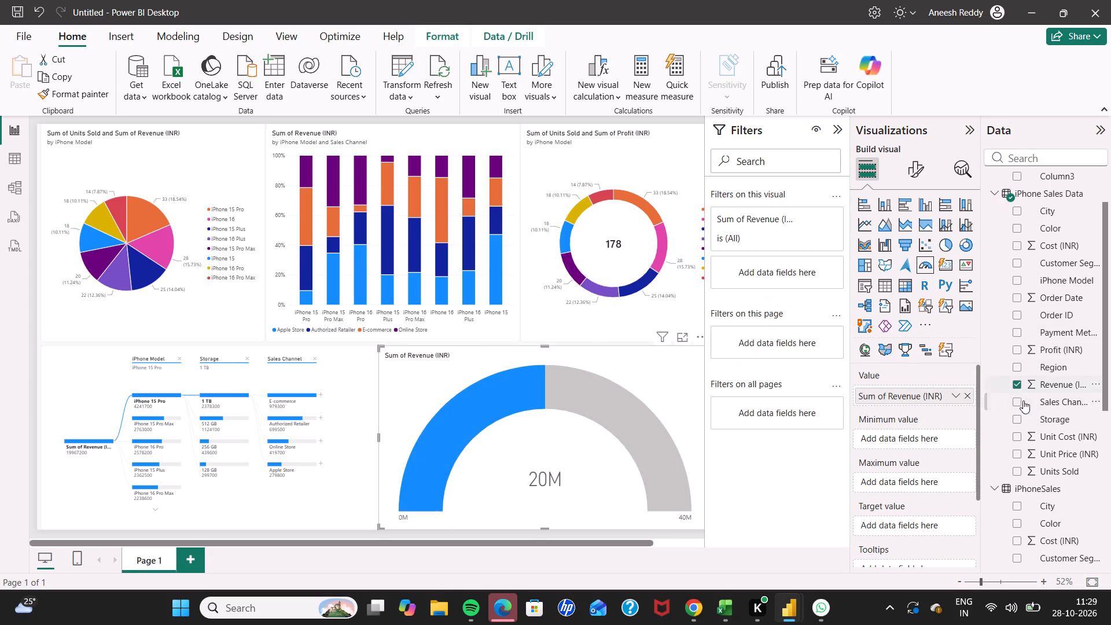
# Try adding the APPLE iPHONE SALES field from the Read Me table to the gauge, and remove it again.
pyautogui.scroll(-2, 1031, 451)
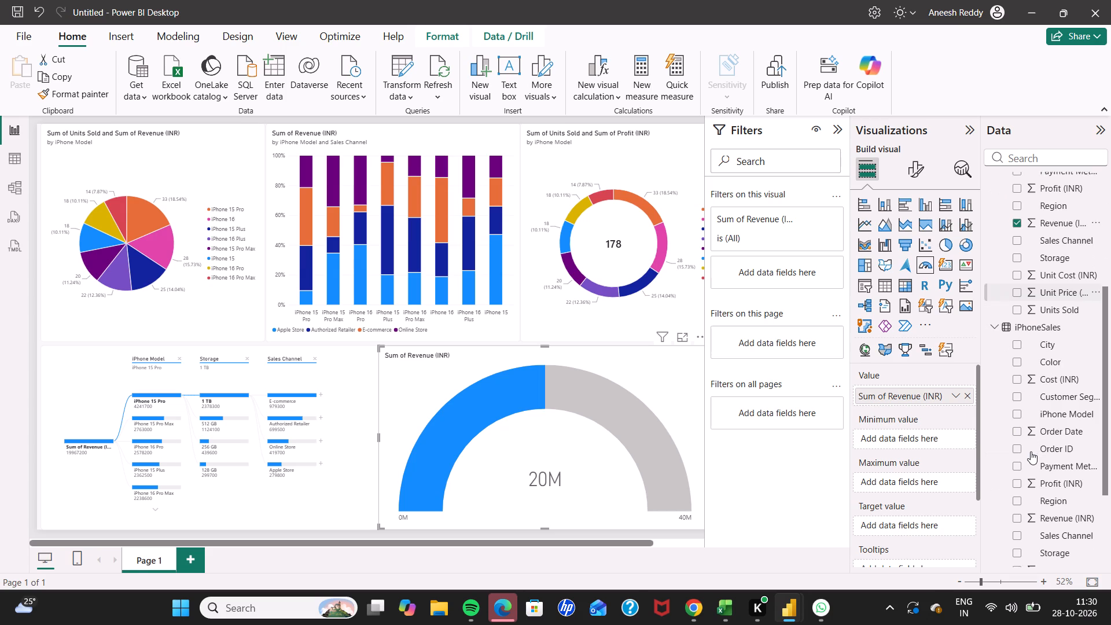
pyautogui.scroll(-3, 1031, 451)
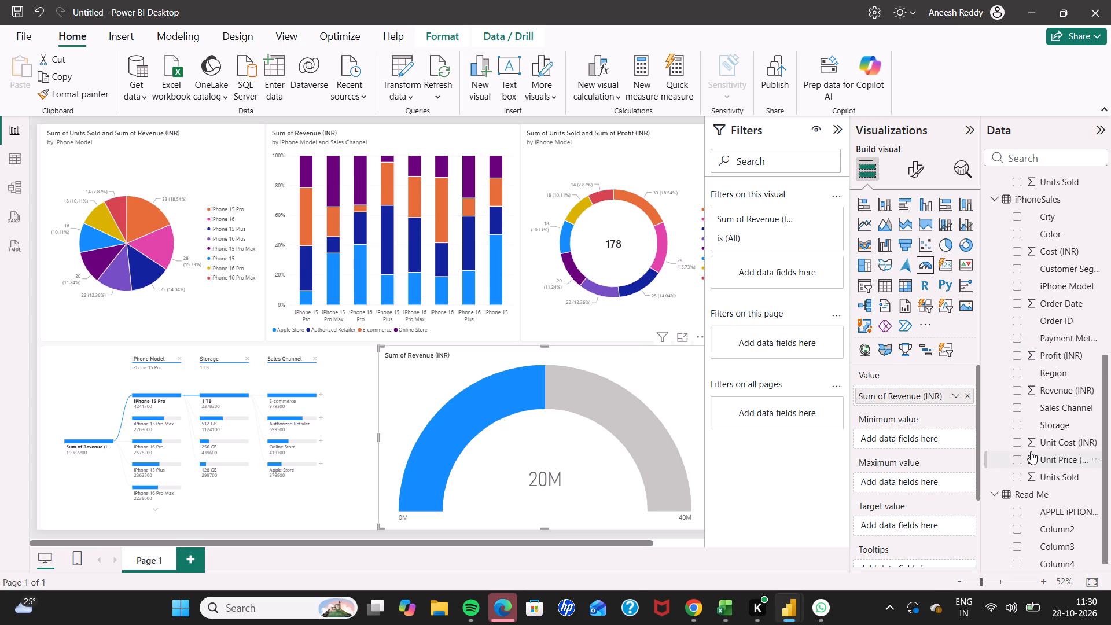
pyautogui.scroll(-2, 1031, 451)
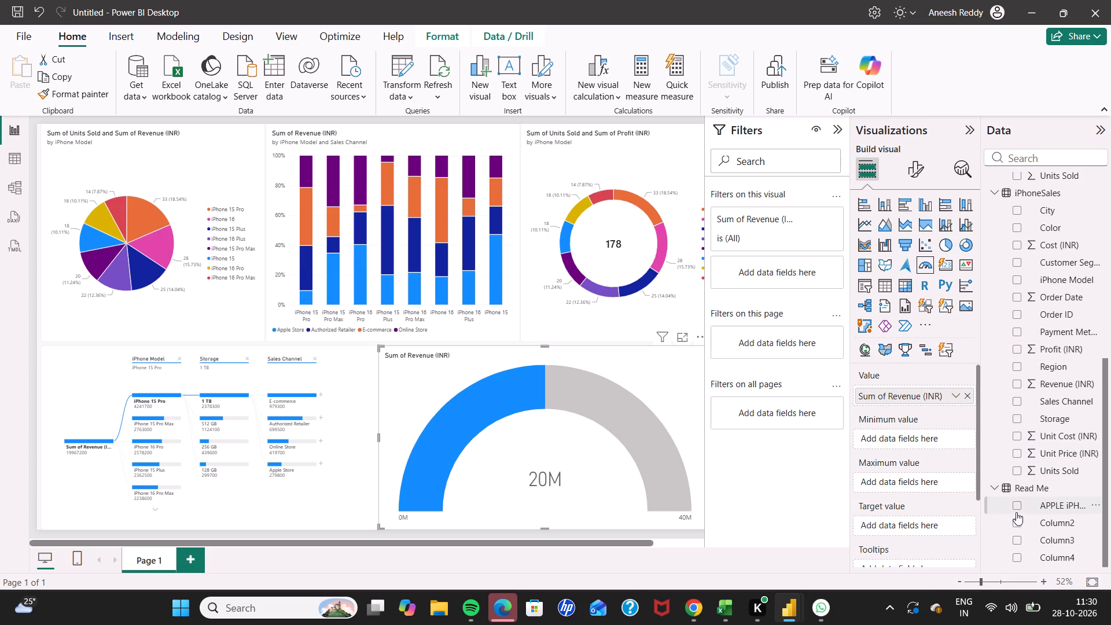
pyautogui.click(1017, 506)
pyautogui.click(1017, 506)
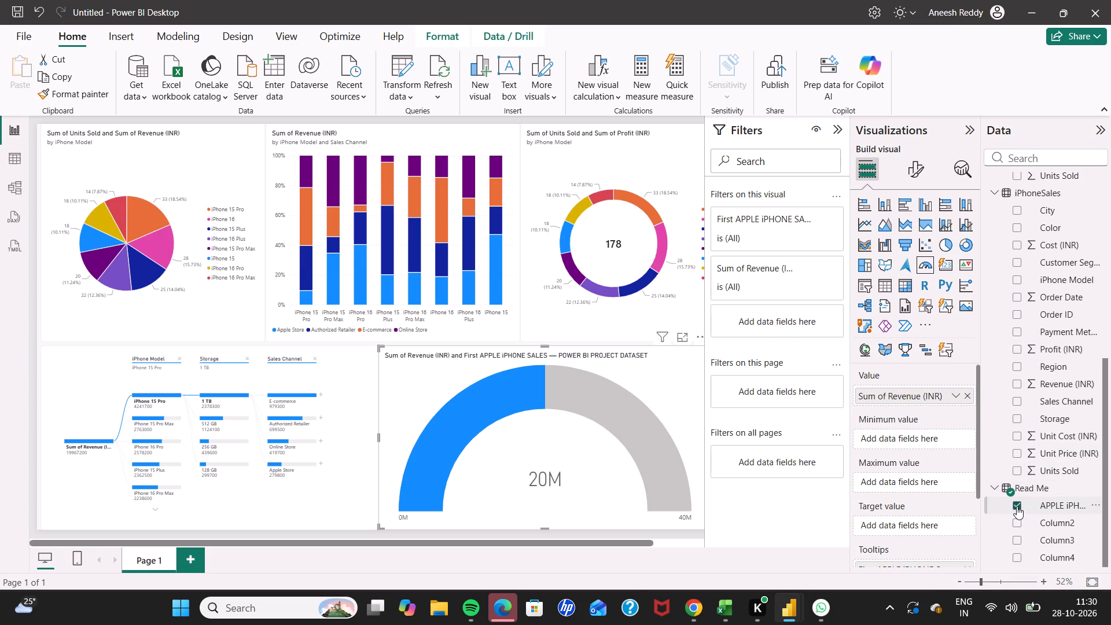
# Look through the data tables and the gauge's settings for a field to use as its minimum value.
pyautogui.scroll(2, 1050, 435)
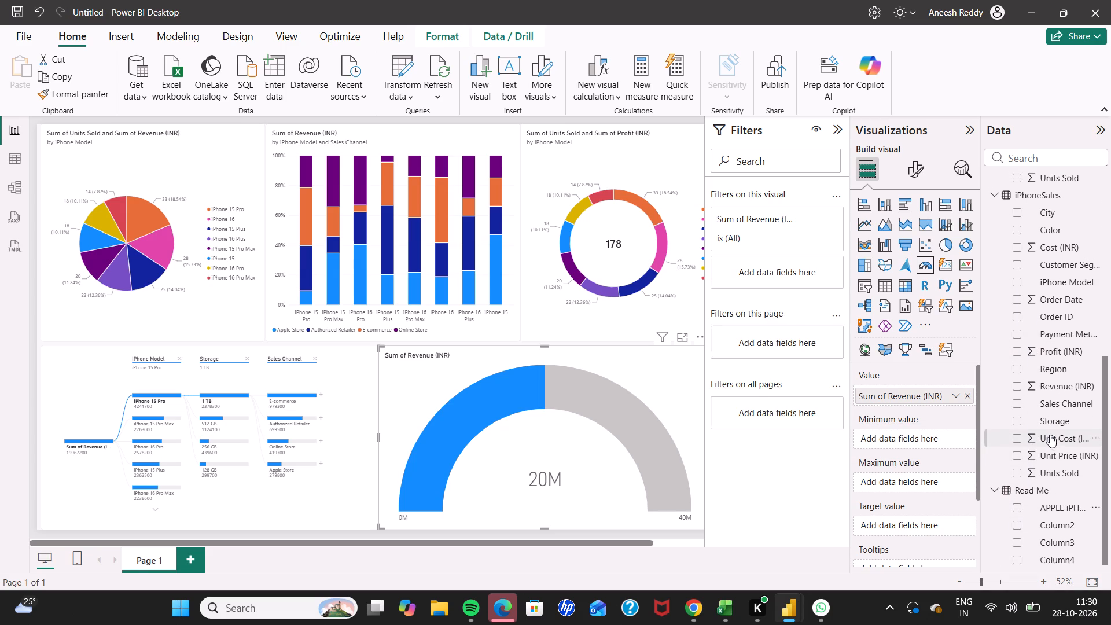
pyautogui.scroll(2, 1050, 435)
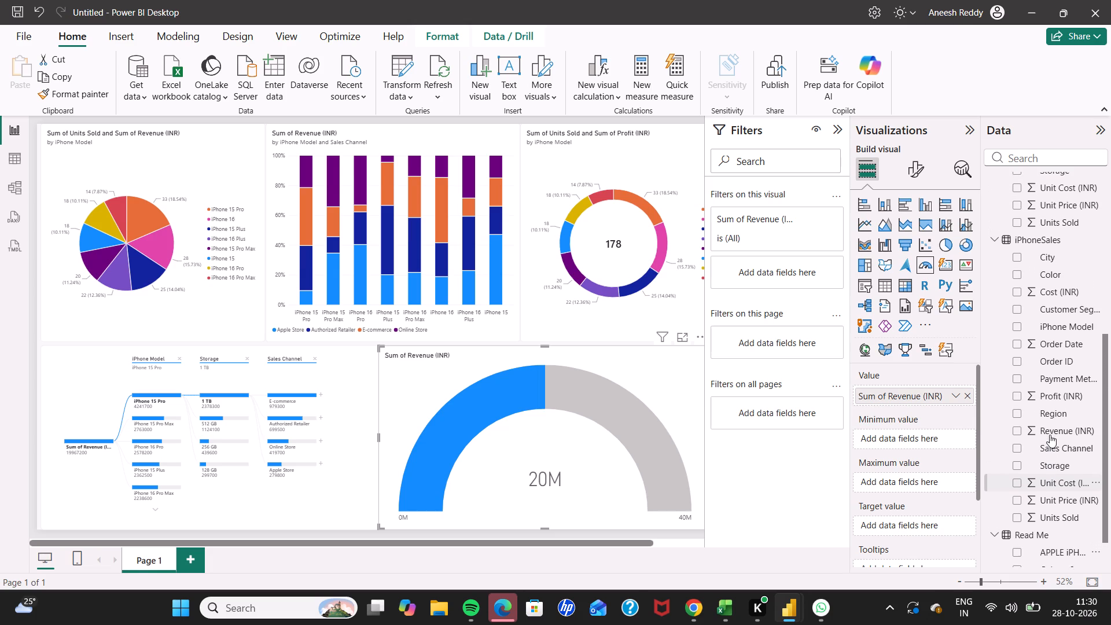
pyautogui.scroll(2, 1050, 435)
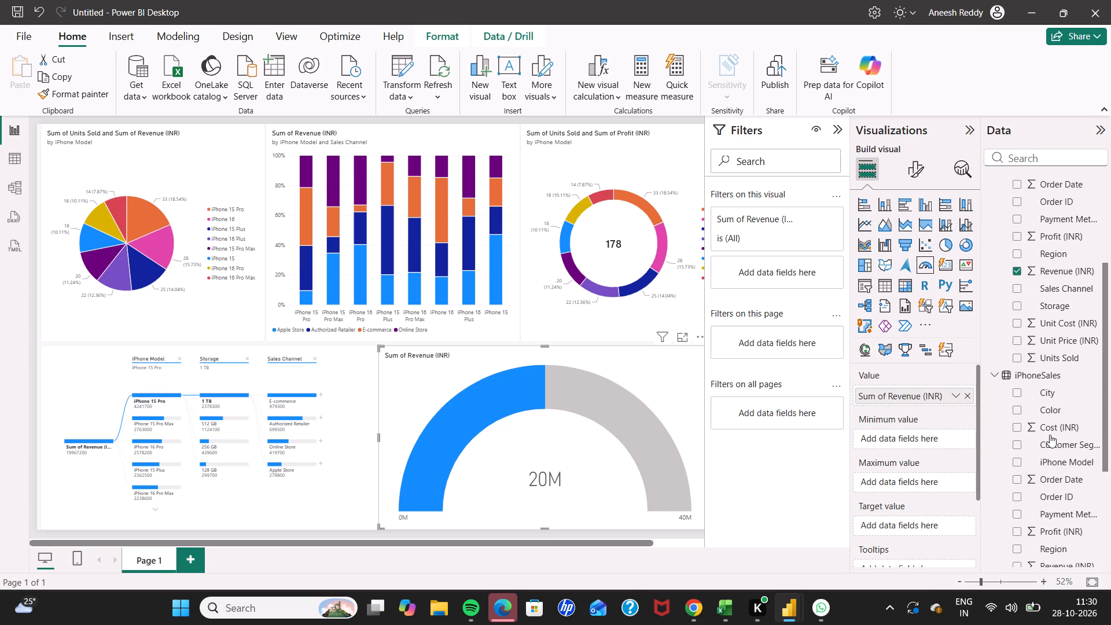
pyautogui.scroll(3, 1050, 435)
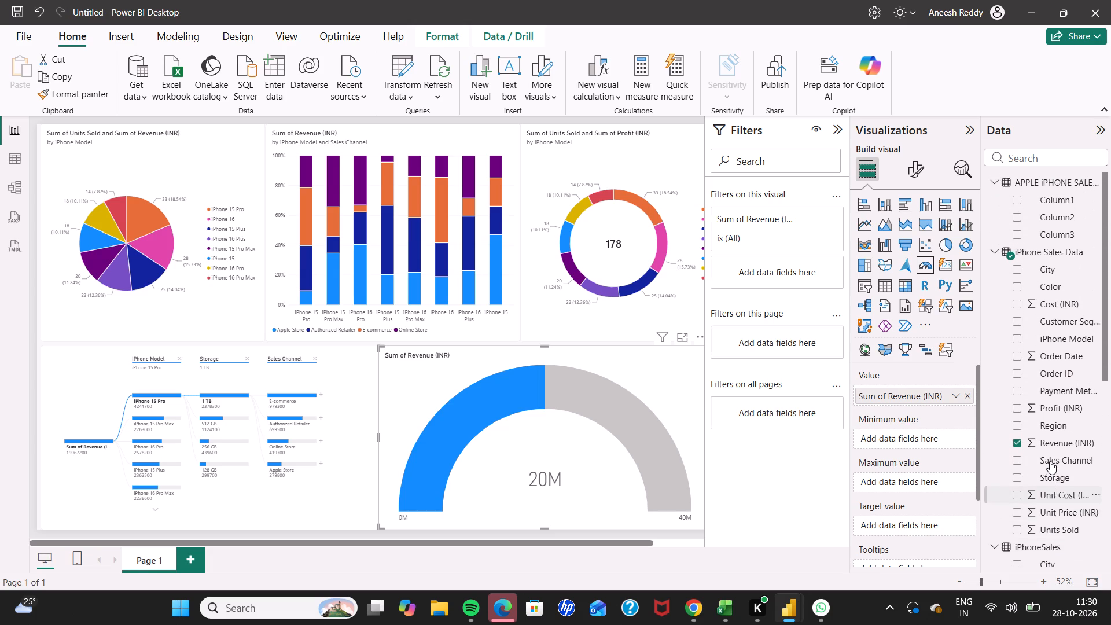
pyautogui.scroll(2, 1050, 461)
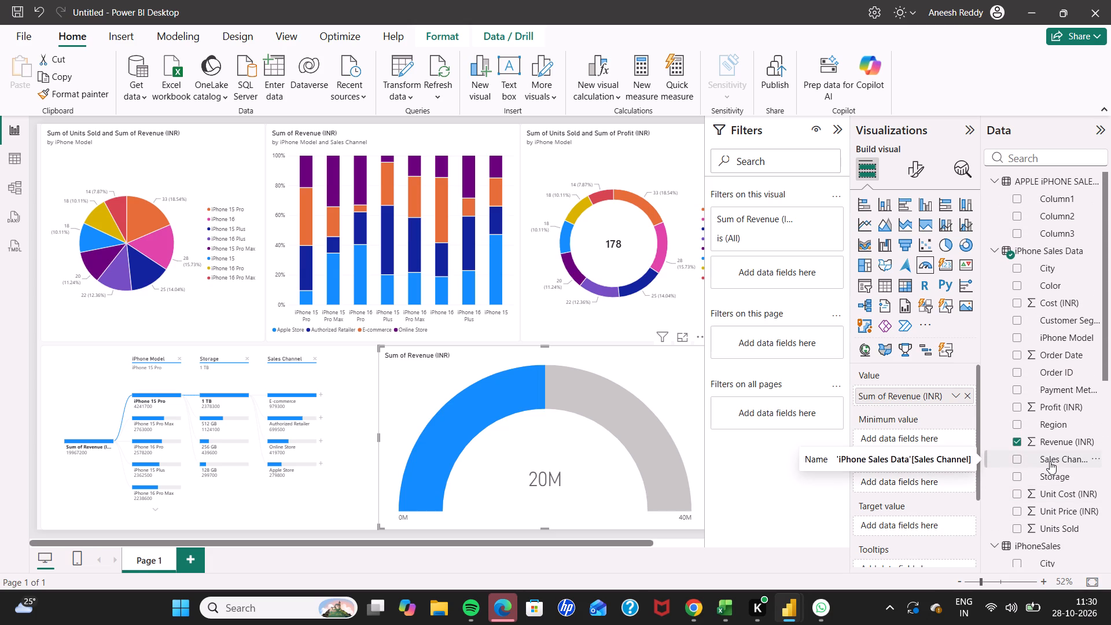
pyautogui.click(932, 437)
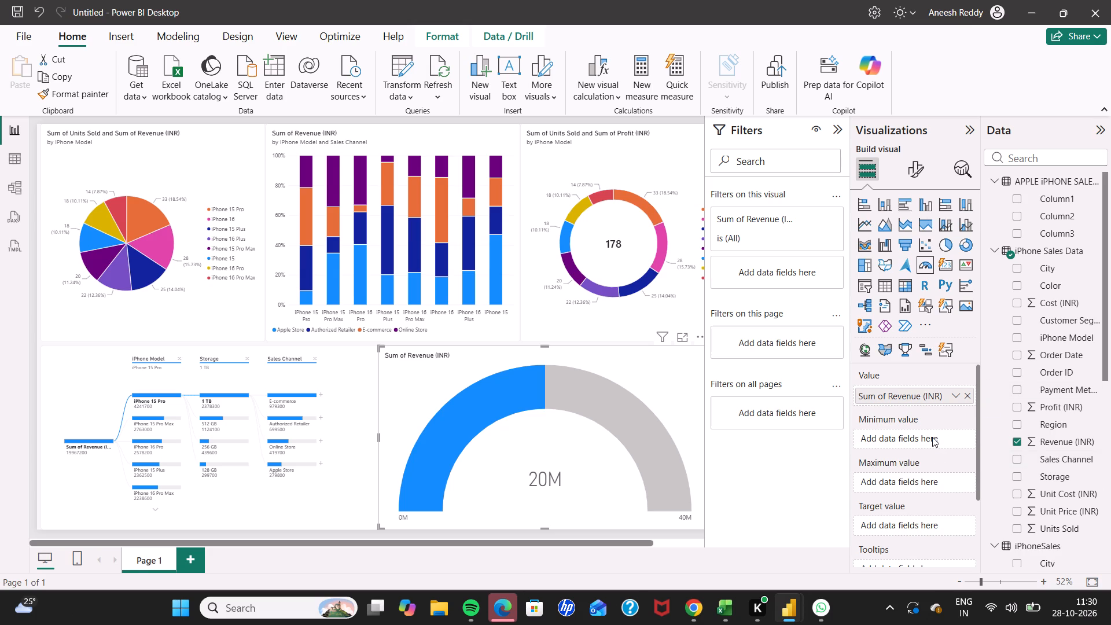
pyautogui.scroll(-5, 1054, 438)
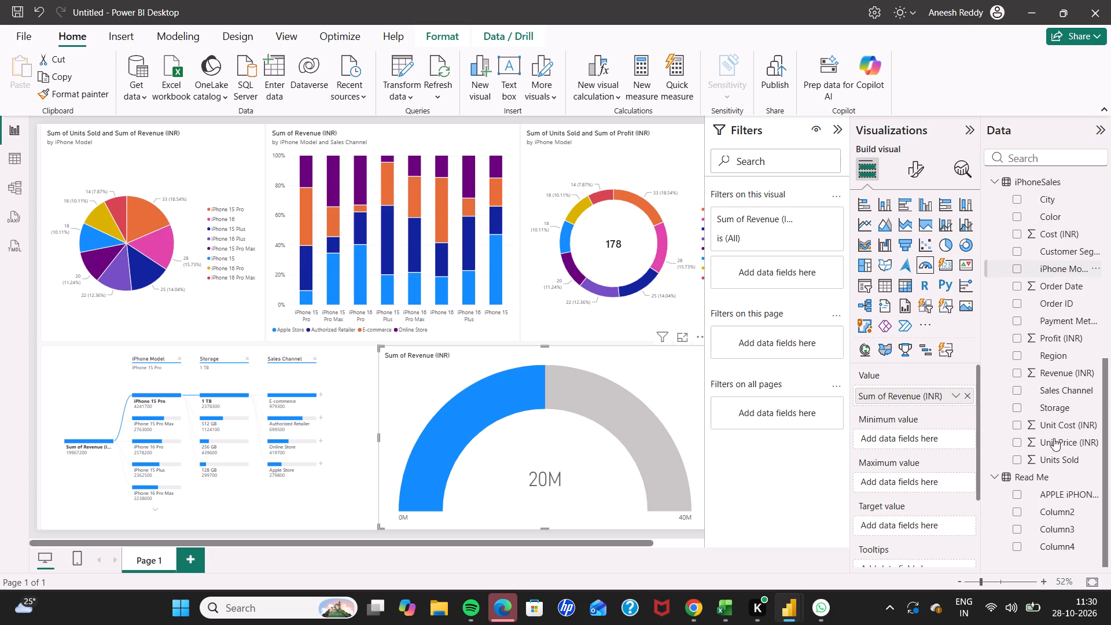
pyautogui.scroll(-1, 1054, 438)
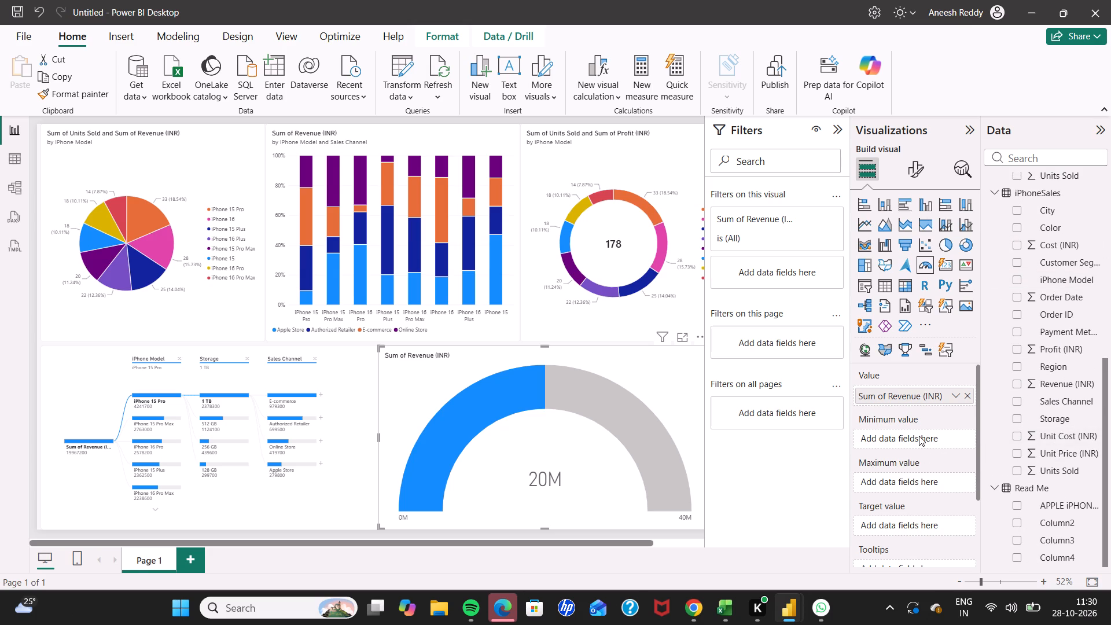
pyautogui.tripleClick(919, 436)
pyautogui.scroll(9, 1054, 377)
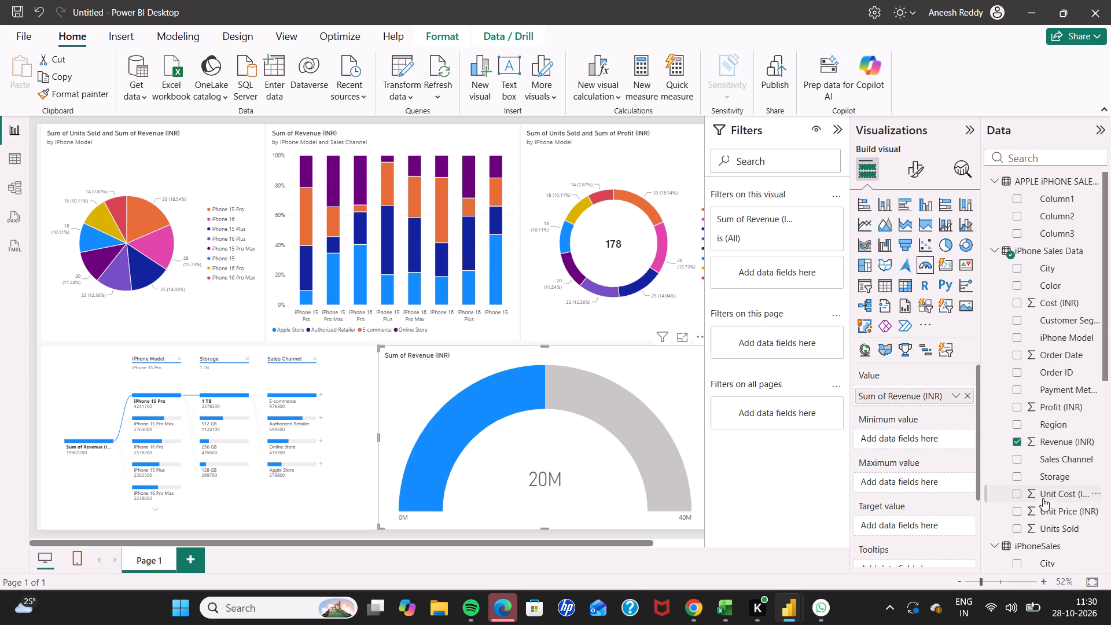
pyautogui.scroll(-3, 949, 494)
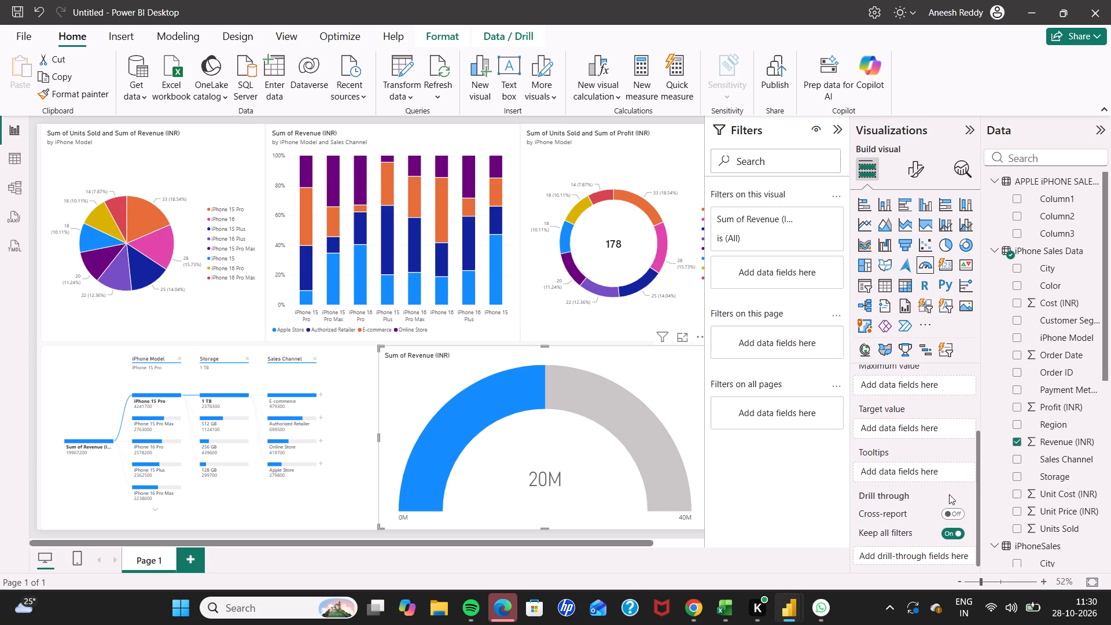
# Remove the revenue gauge from the page.
pyautogui.click(702, 339)
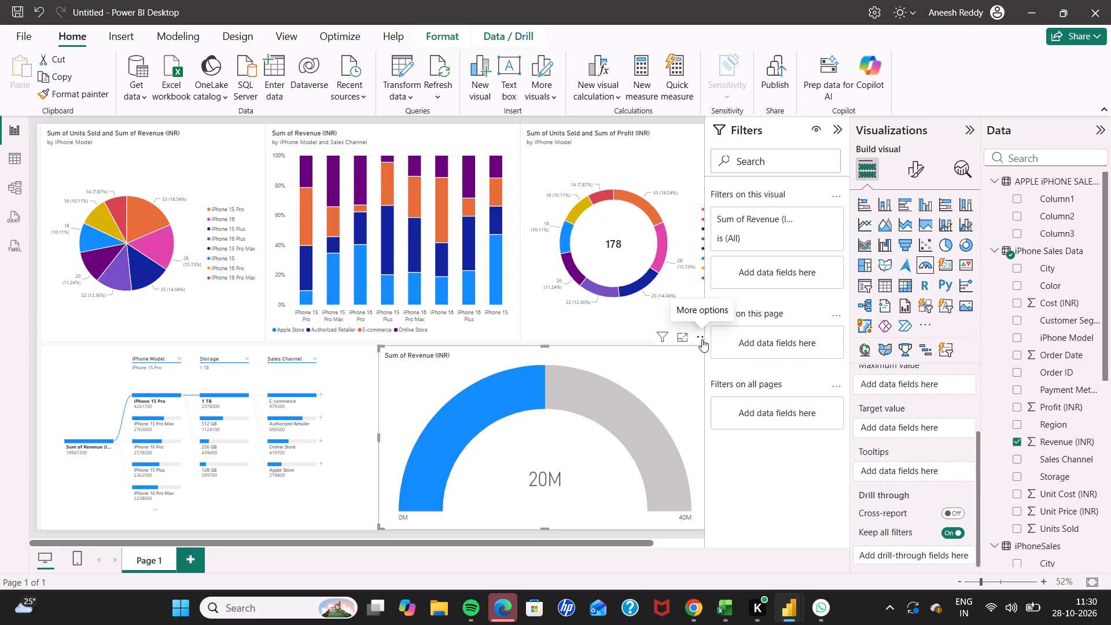
pyautogui.click(731, 385)
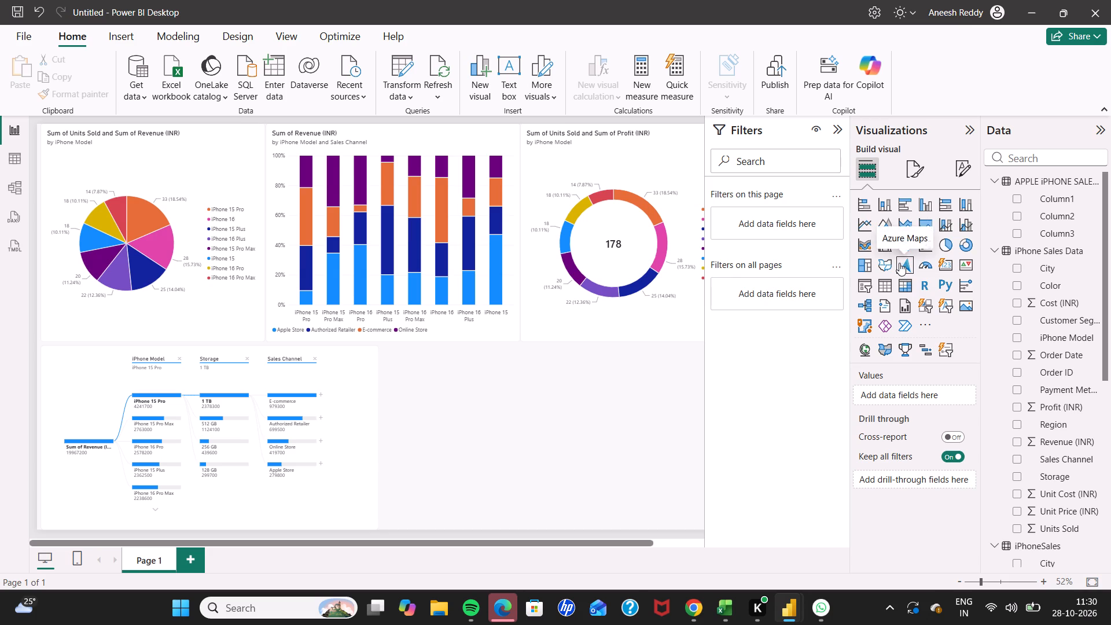
# Add a scatter chart beside the decomposition tree and widen it across most of the remaining empty area.
pyautogui.click(929, 242)
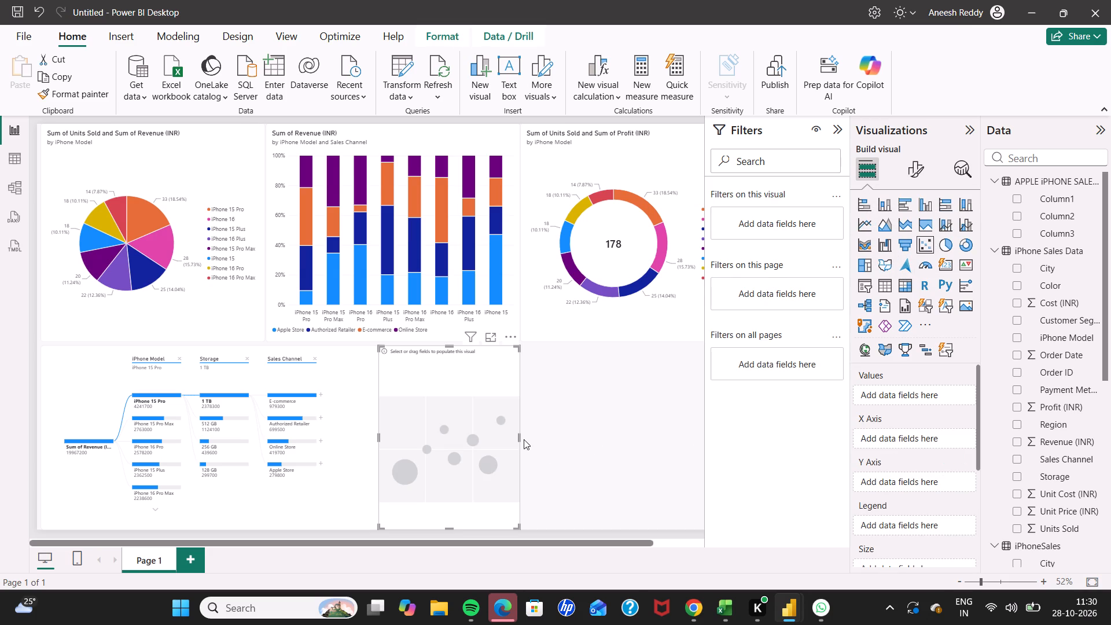
pyautogui.moveTo(518, 436); pyautogui.dragTo(644, 438)
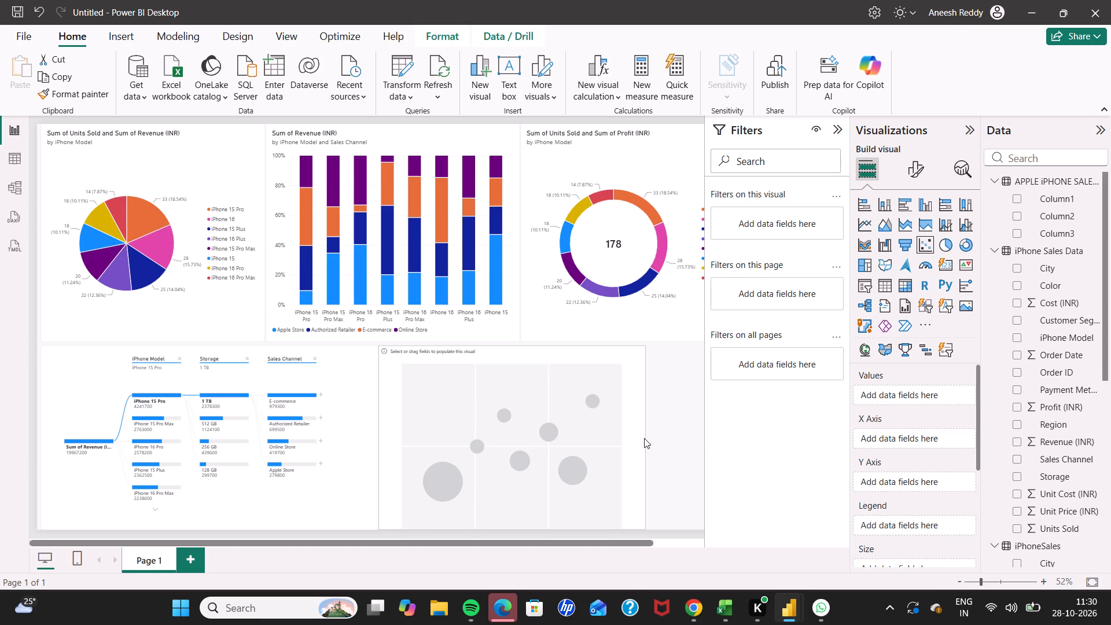
pyautogui.moveTo(644, 438); pyautogui.dragTo(705, 446)
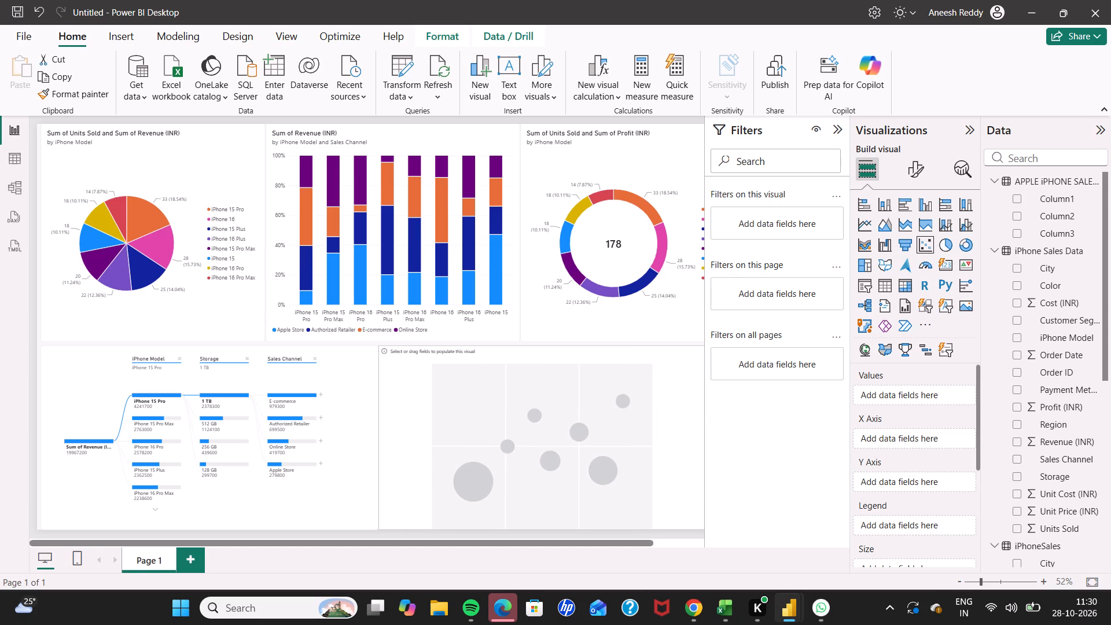
pyautogui.moveTo(705, 446); pyautogui.dragTo(703, 447)
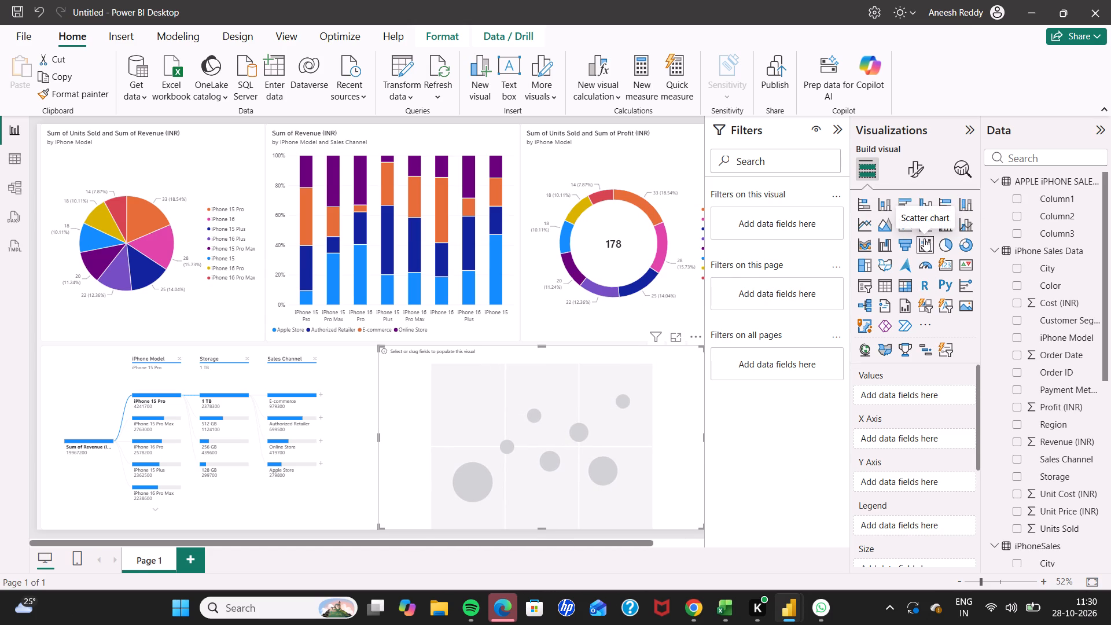
# Plot Units Sold on the X axis and Profit (INR) on the Y axis from iPhone Sales Data, with iPhone Model as legend.
pyautogui.click(981, 579)
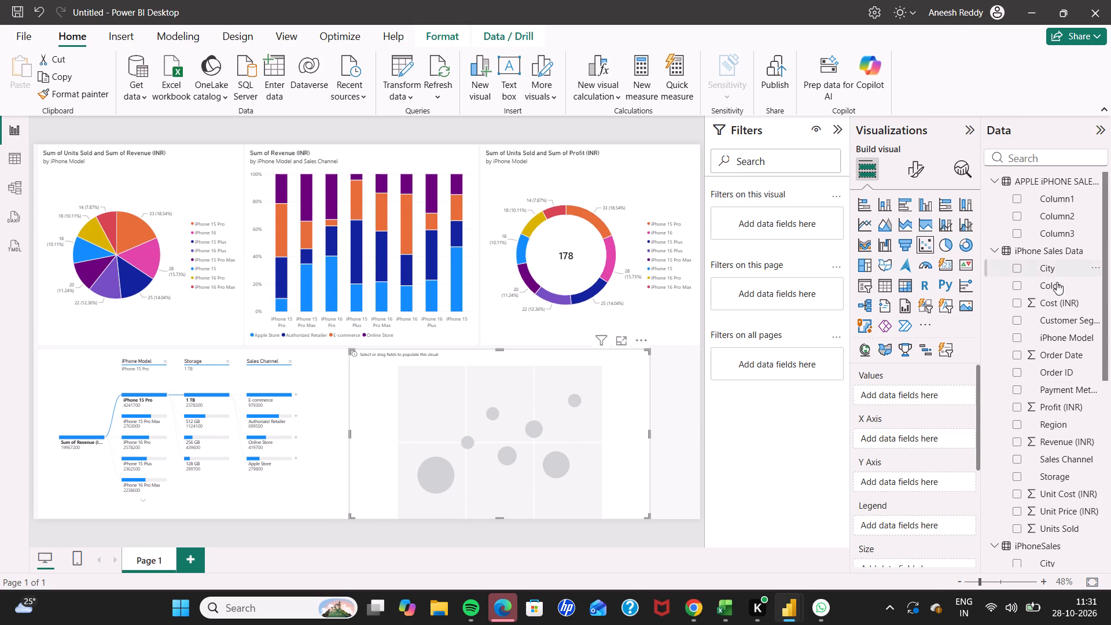
pyautogui.scroll(-1, 1039, 451)
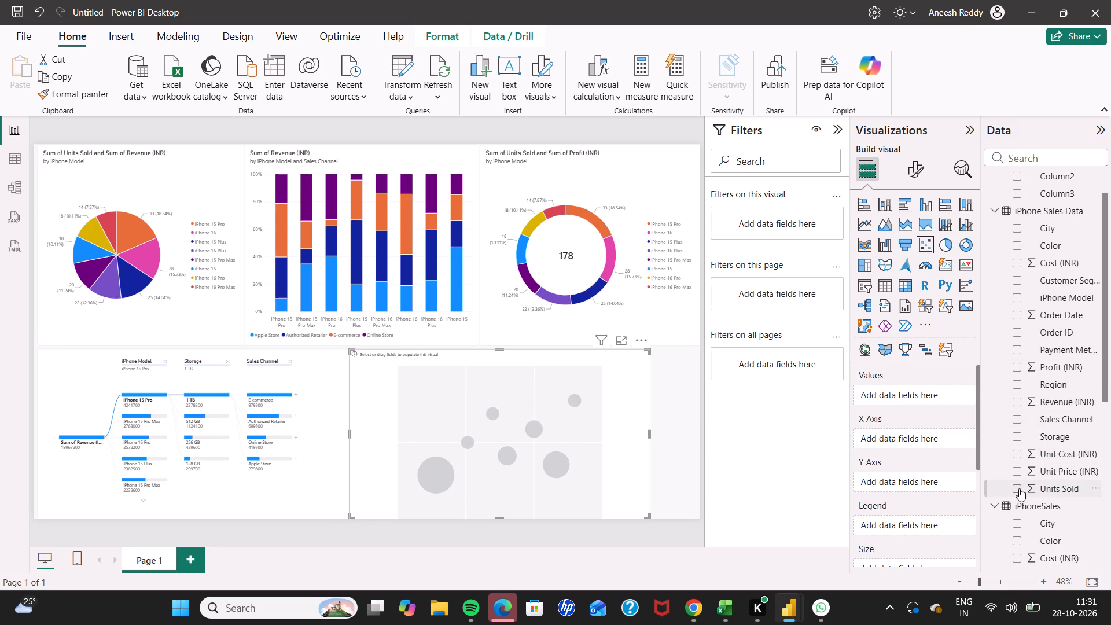
pyautogui.click(1019, 488)
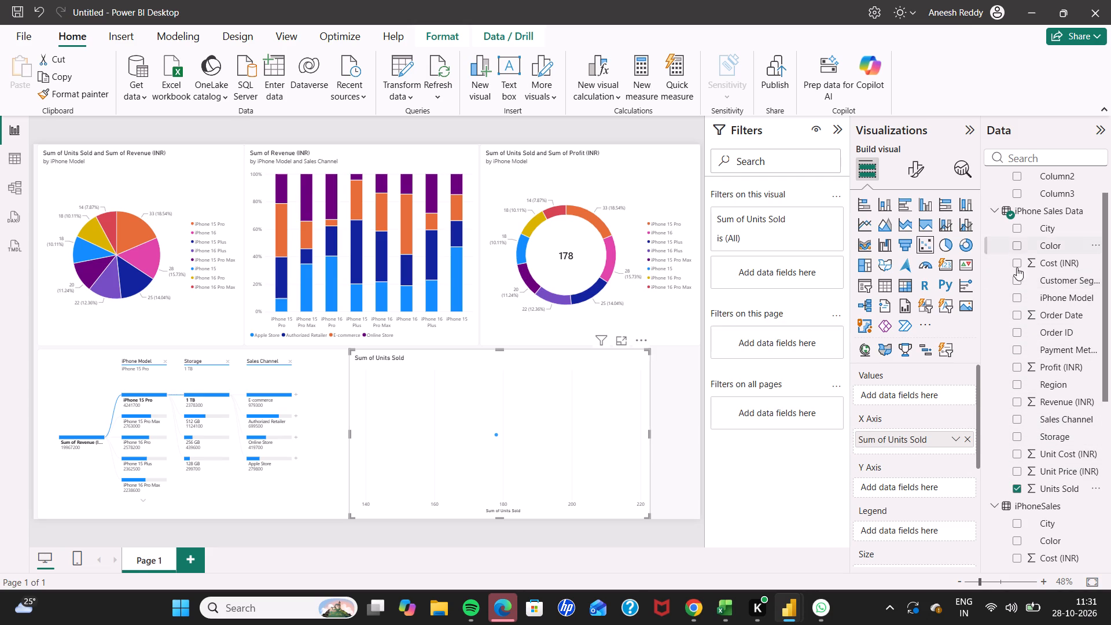
pyautogui.click(1014, 369)
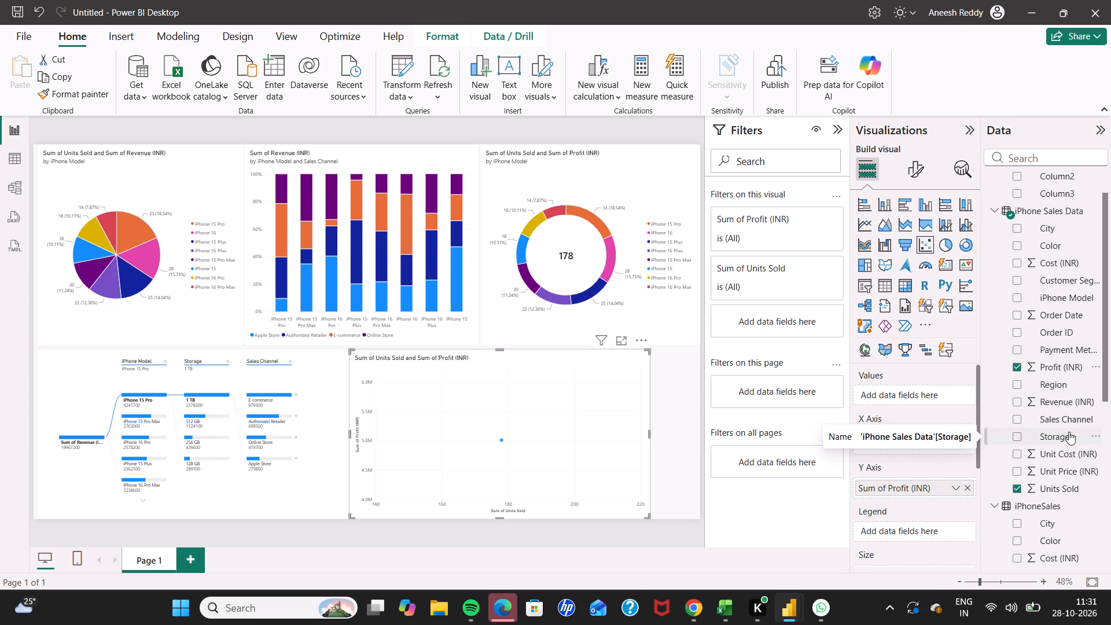
pyautogui.click(1018, 295)
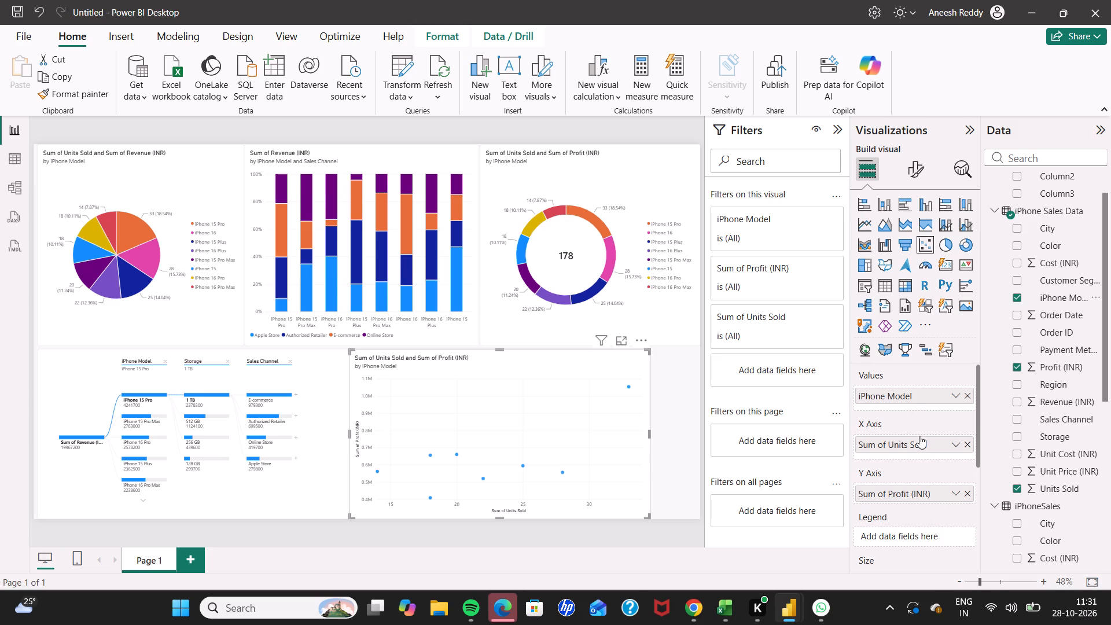
pyautogui.click(909, 395)
pyautogui.moveTo(909, 395); pyautogui.dragTo(907, 541)
pyautogui.scroll(-1, 901, 481)
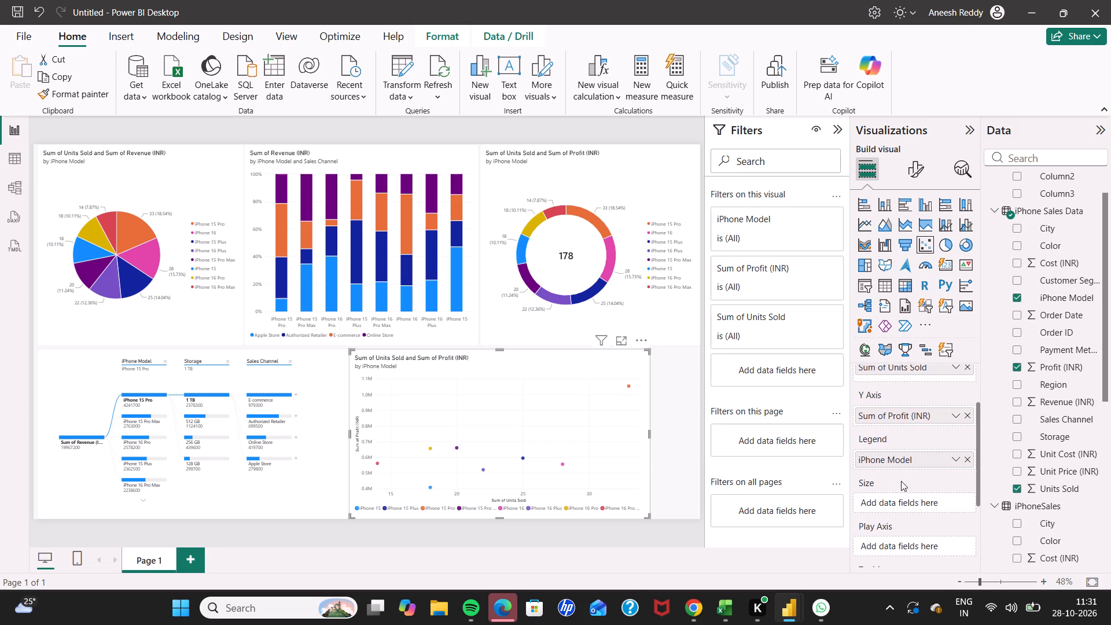
pyautogui.scroll(-1, 901, 481)
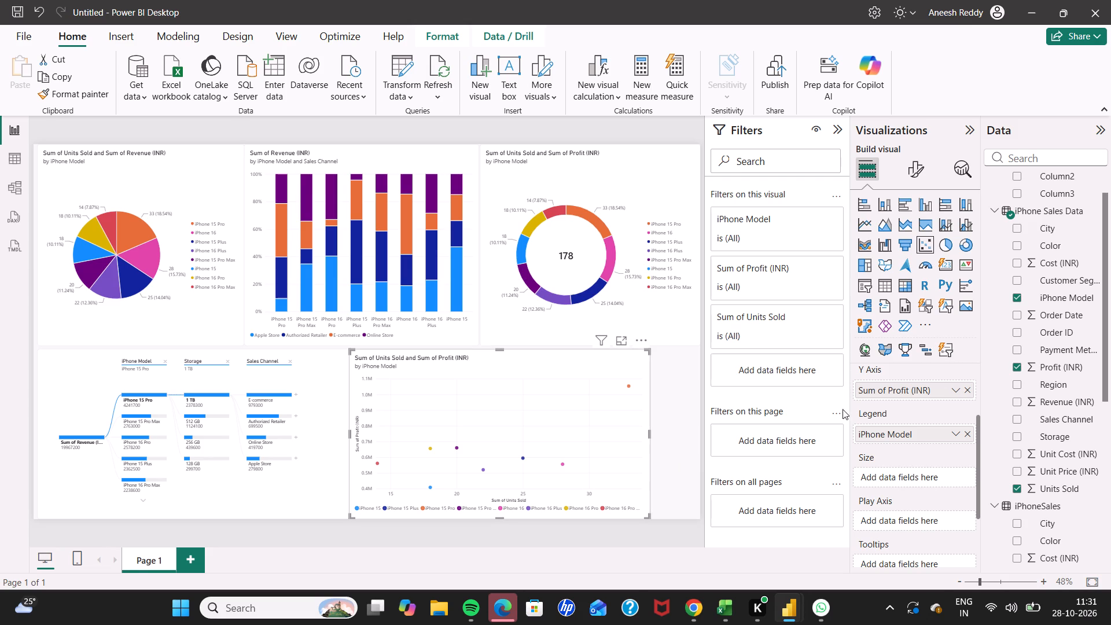
# Convert the scatter chart to a stacked area chart and widen it to the edge of the report page.
pyautogui.click(905, 227)
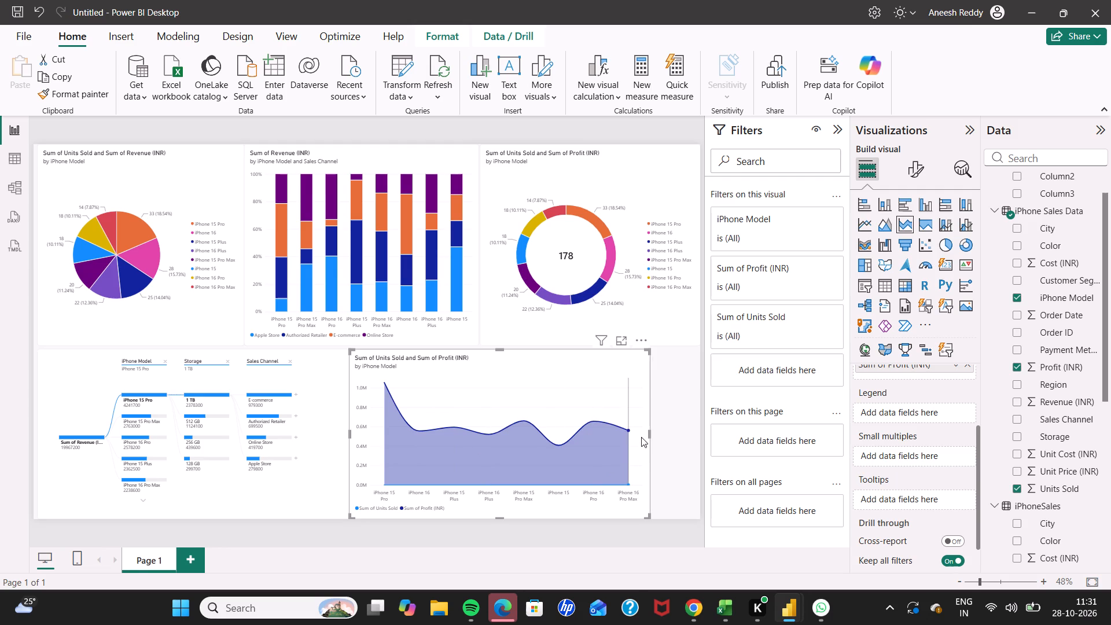
pyautogui.moveTo(650, 433); pyautogui.dragTo(685, 438)
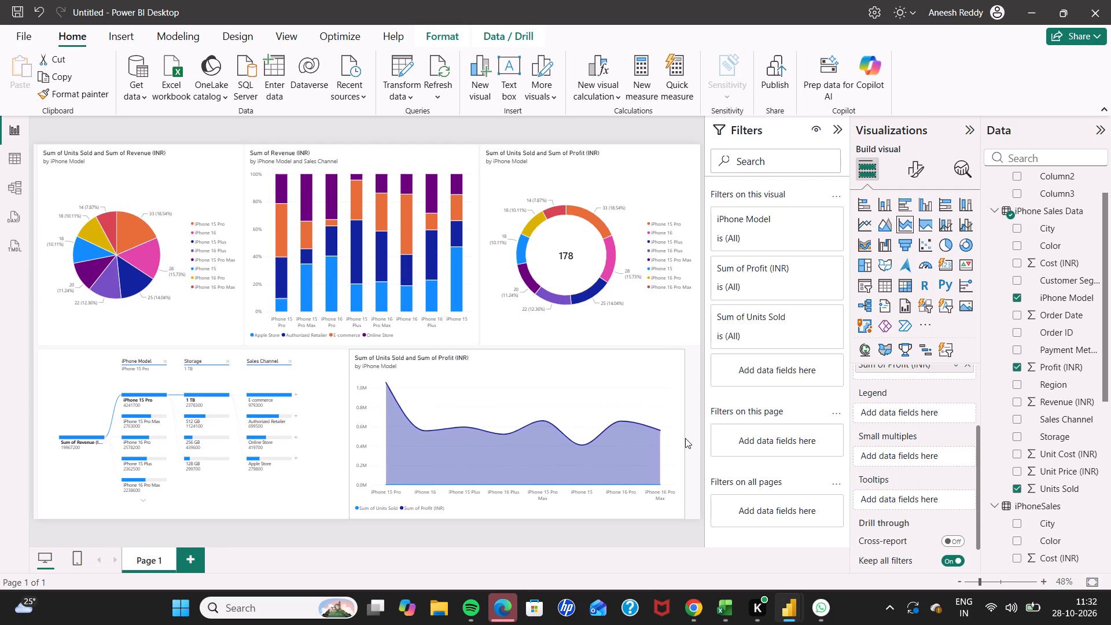
pyautogui.moveTo(685, 438); pyautogui.dragTo(697, 440)
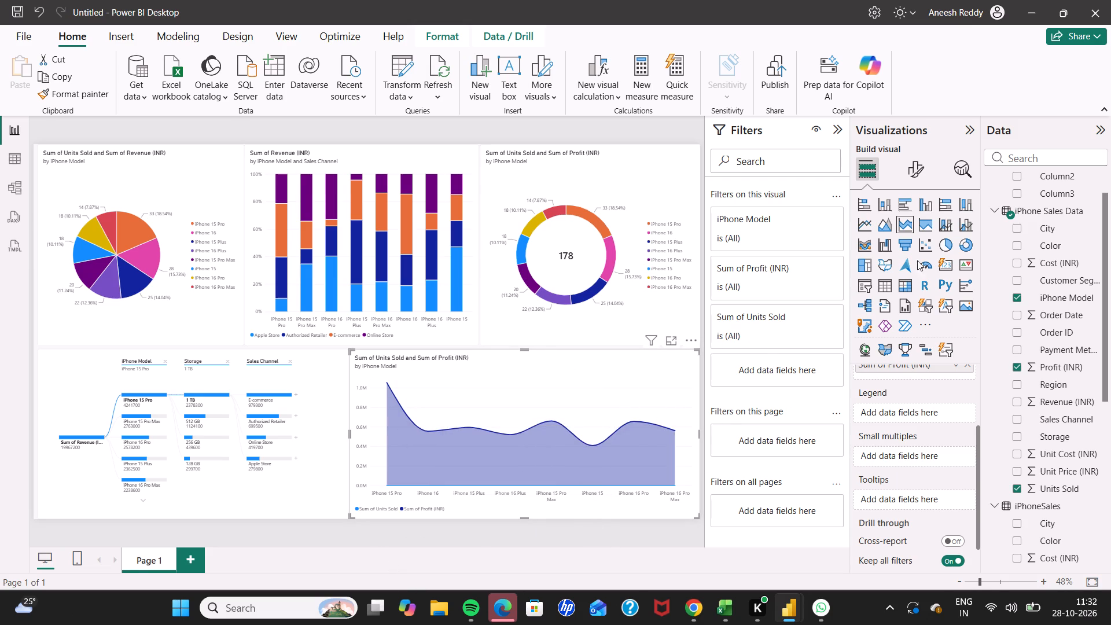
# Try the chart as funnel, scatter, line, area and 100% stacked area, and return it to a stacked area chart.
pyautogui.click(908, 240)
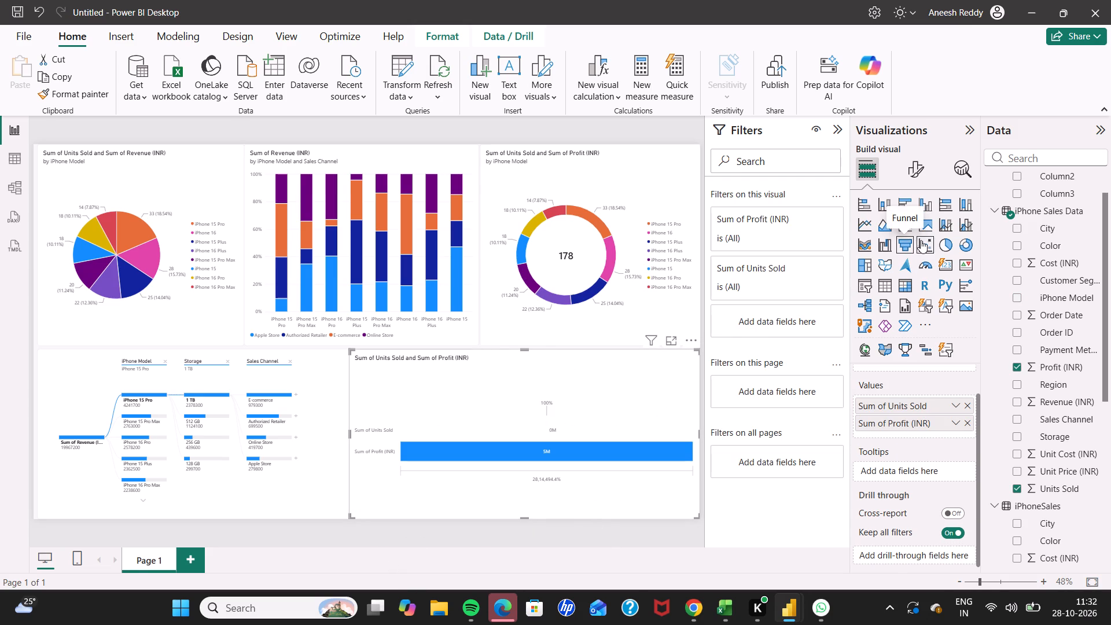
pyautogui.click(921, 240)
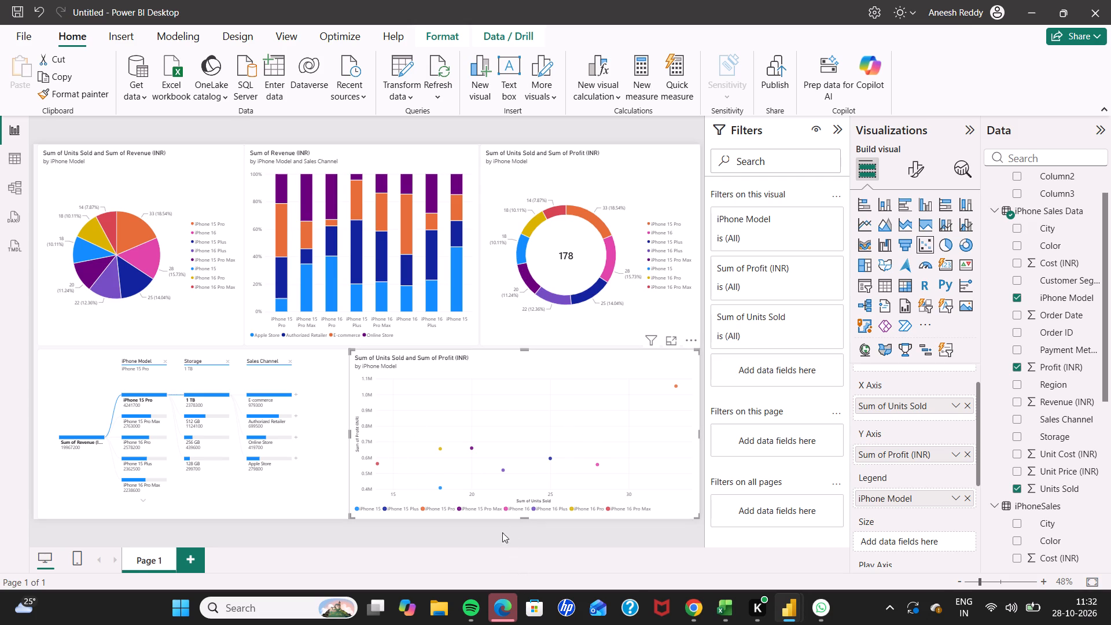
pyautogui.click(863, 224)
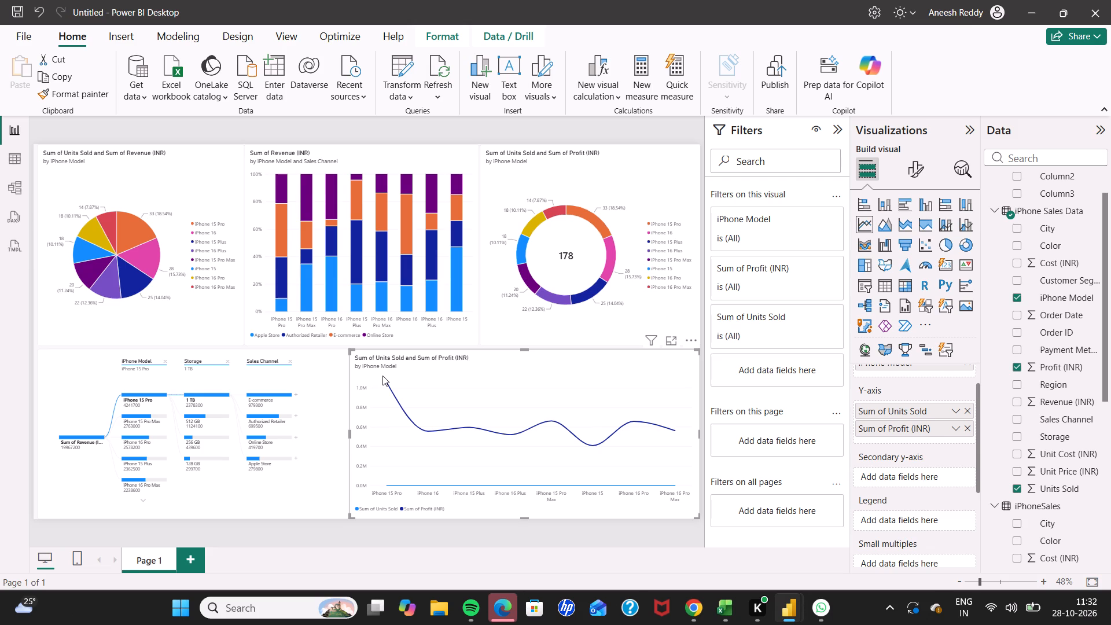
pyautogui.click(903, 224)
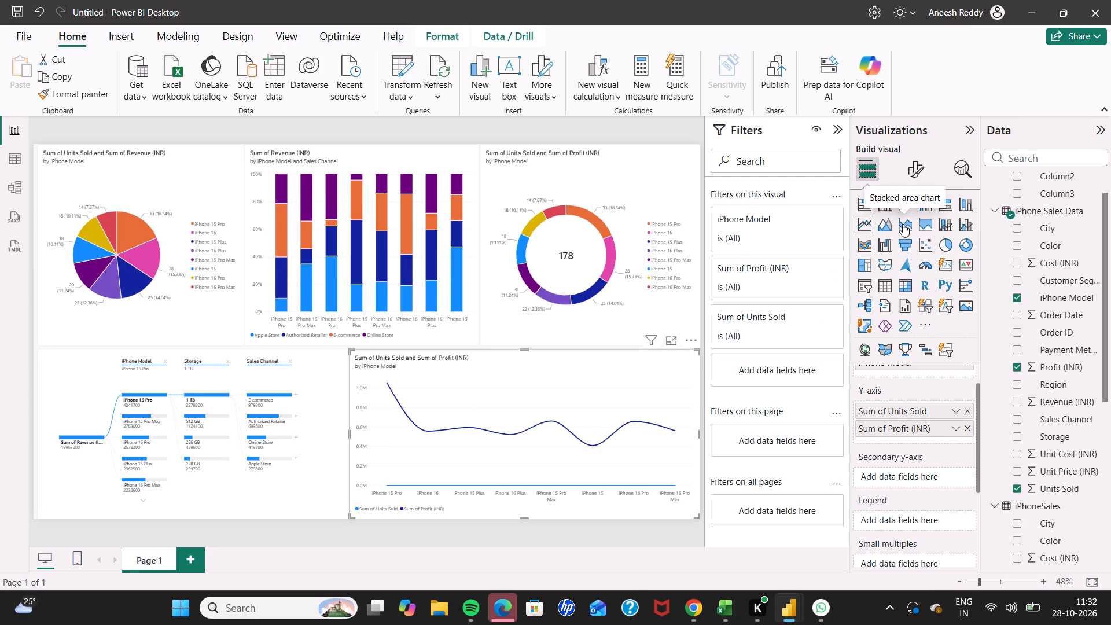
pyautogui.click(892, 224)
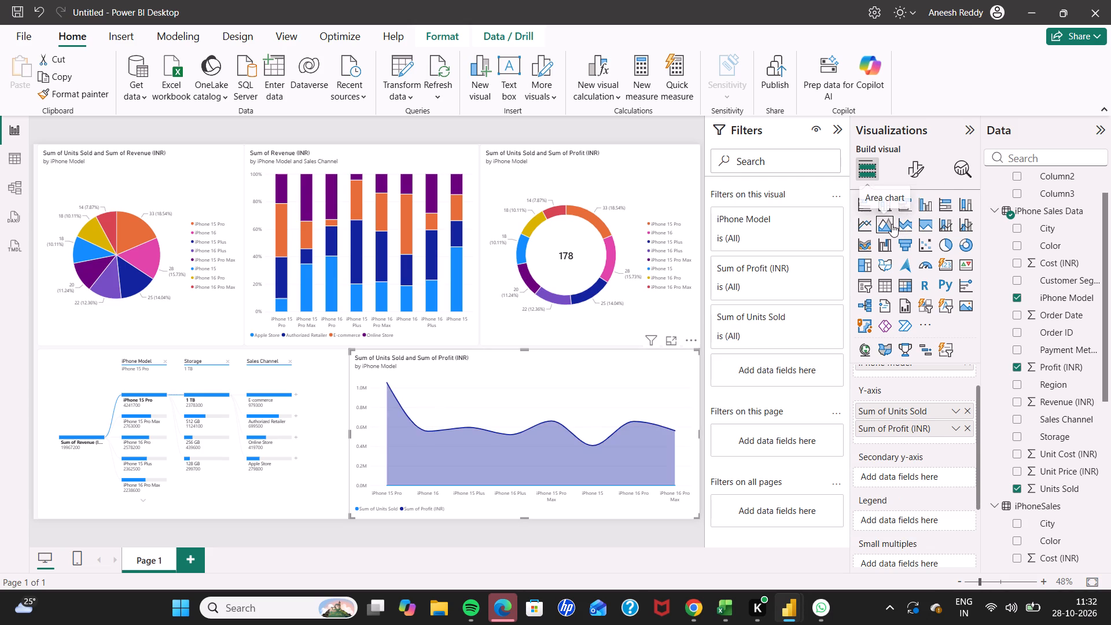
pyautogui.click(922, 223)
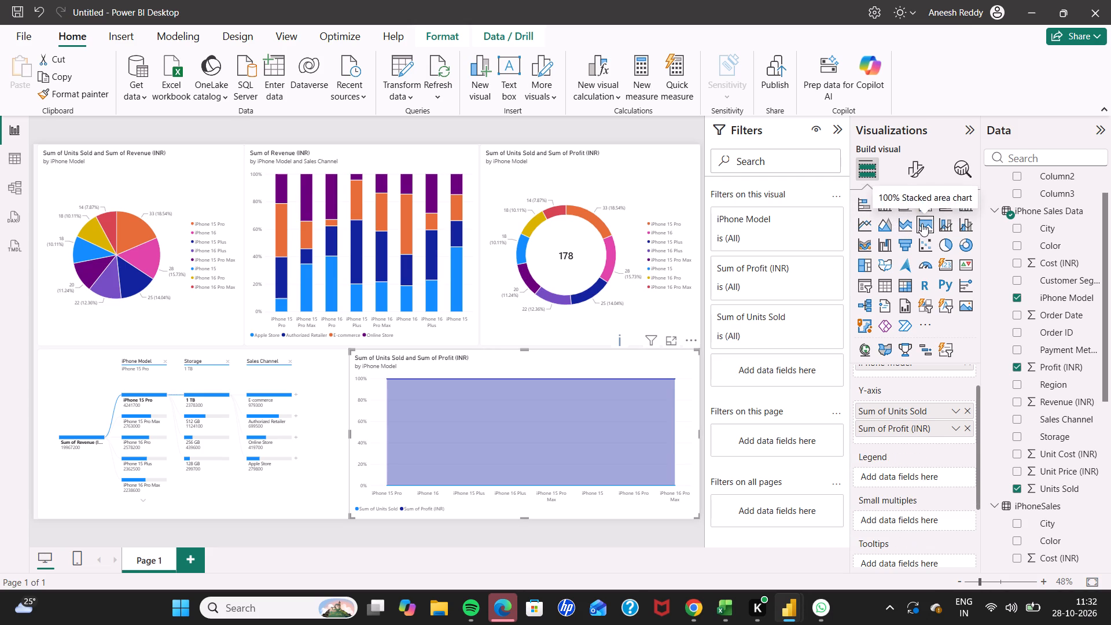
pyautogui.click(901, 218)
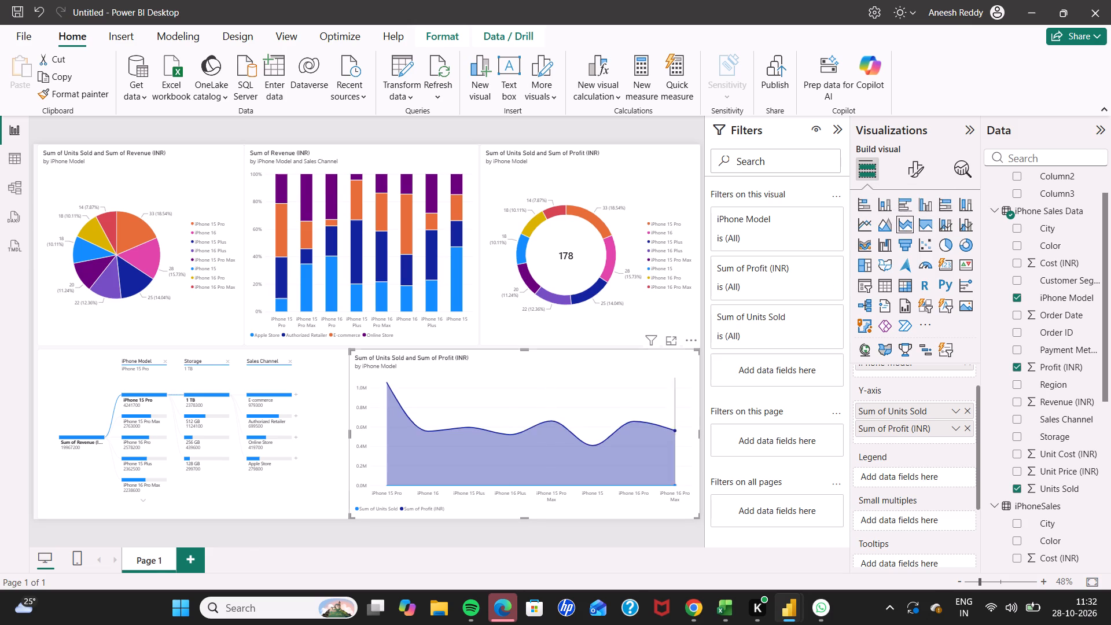
# Add a second page to the report.
pyautogui.click(187, 554)
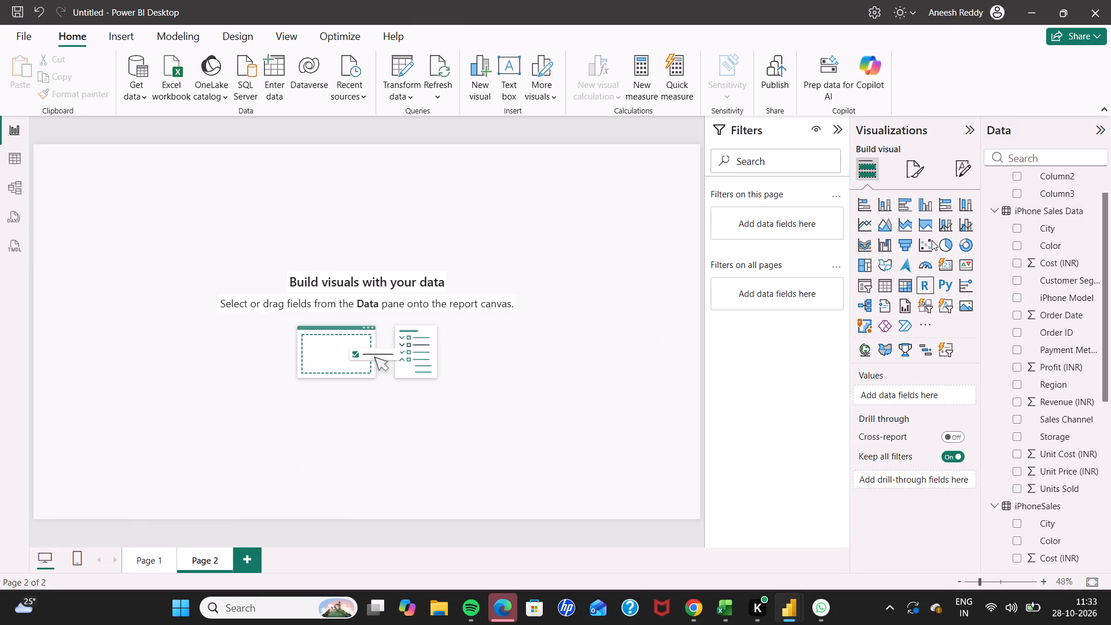
# Add a waterfall chart to page 2 with iPhone Model as category, Region as breakdown and Profit (INR) on the Y-axis.
pyautogui.click(887, 238)
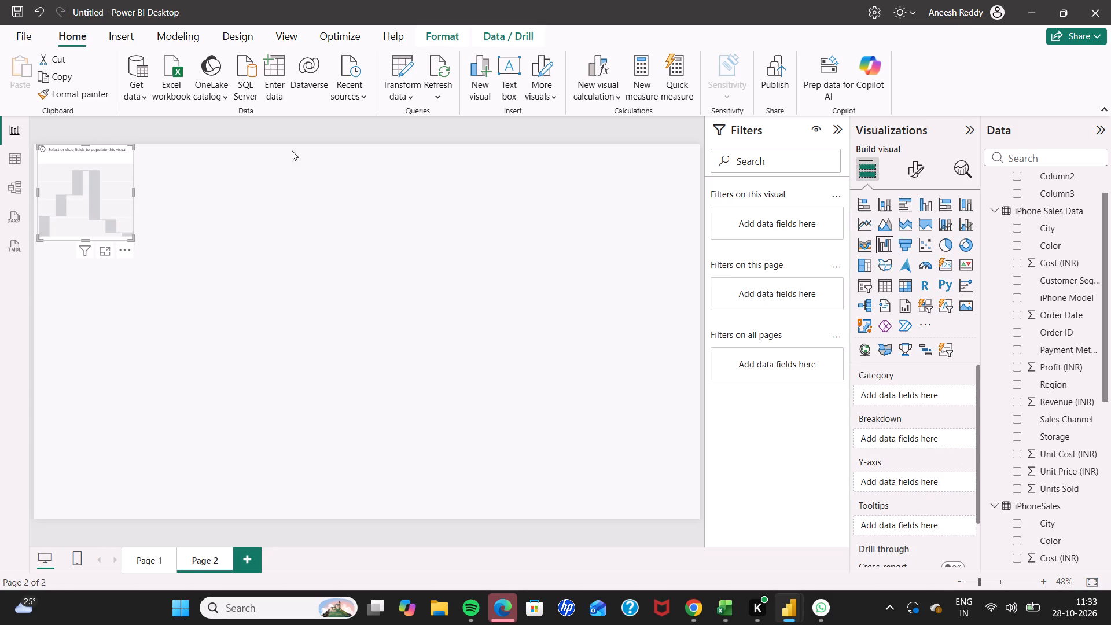
pyautogui.moveTo(133, 238); pyautogui.dragTo(288, 340)
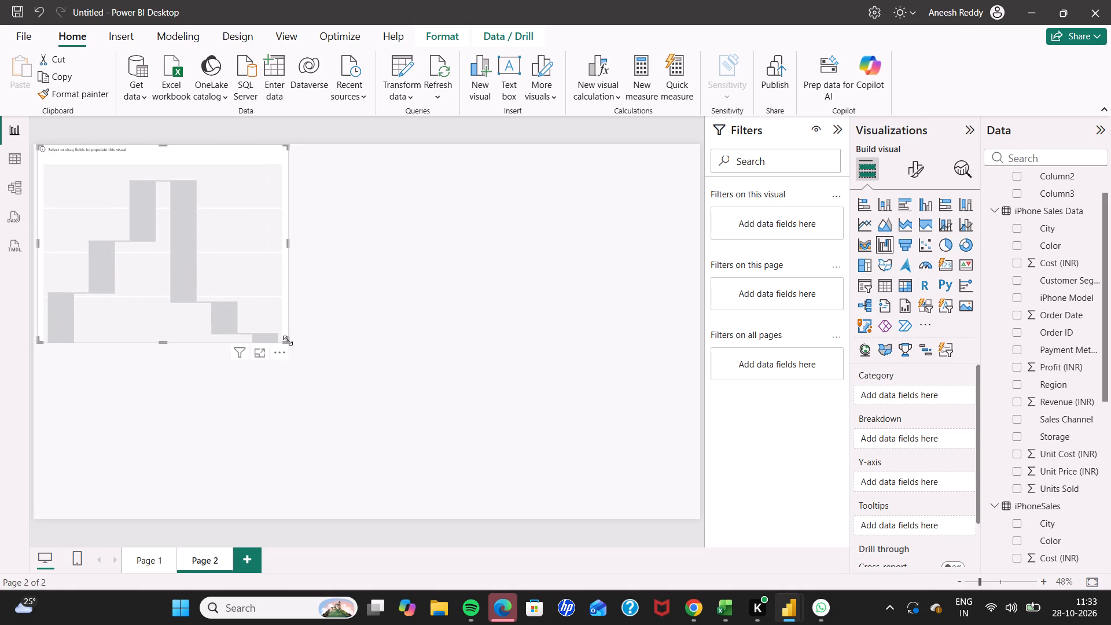
pyautogui.click(896, 389)
pyautogui.scroll(3, 1060, 277)
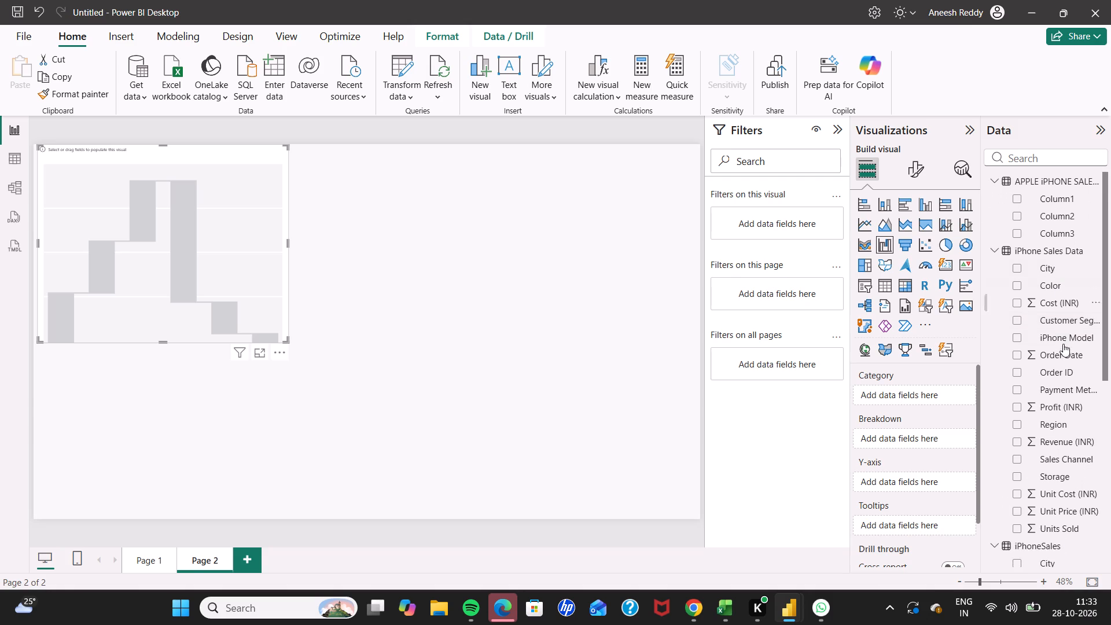
pyautogui.scroll(-1, 1068, 348)
pyautogui.click(1018, 314)
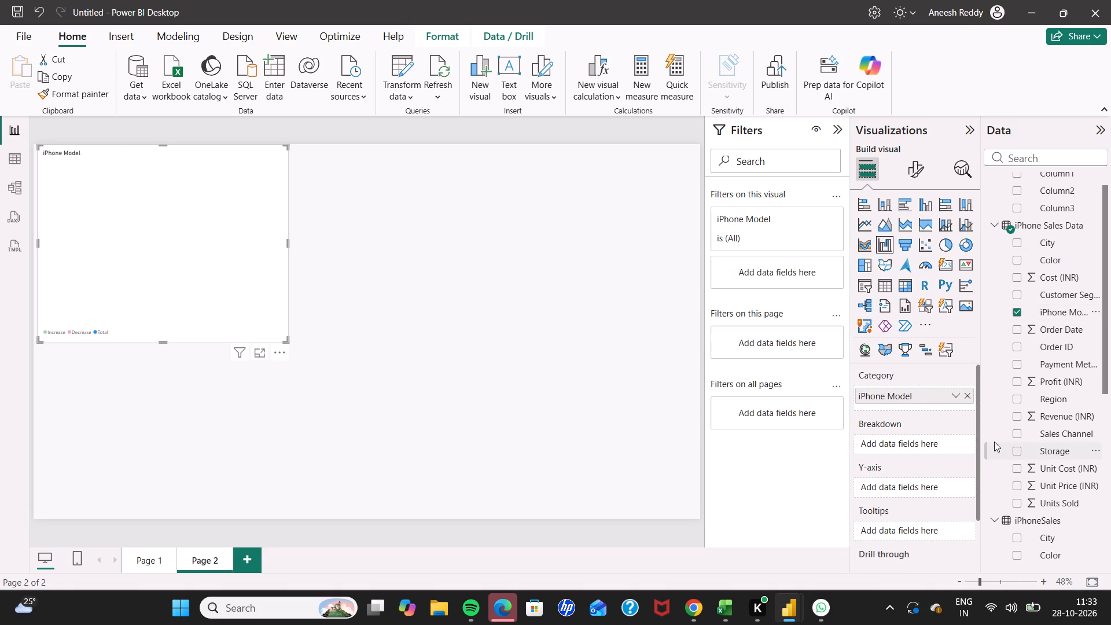
pyautogui.click(1065, 345)
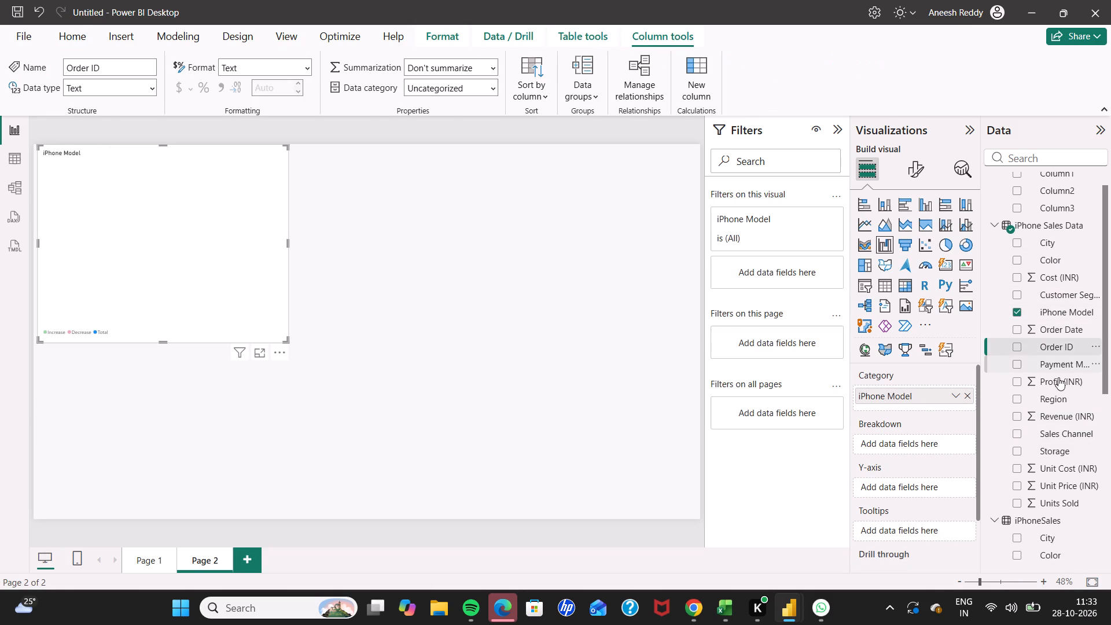
pyautogui.click(1050, 399)
pyautogui.click(1019, 400)
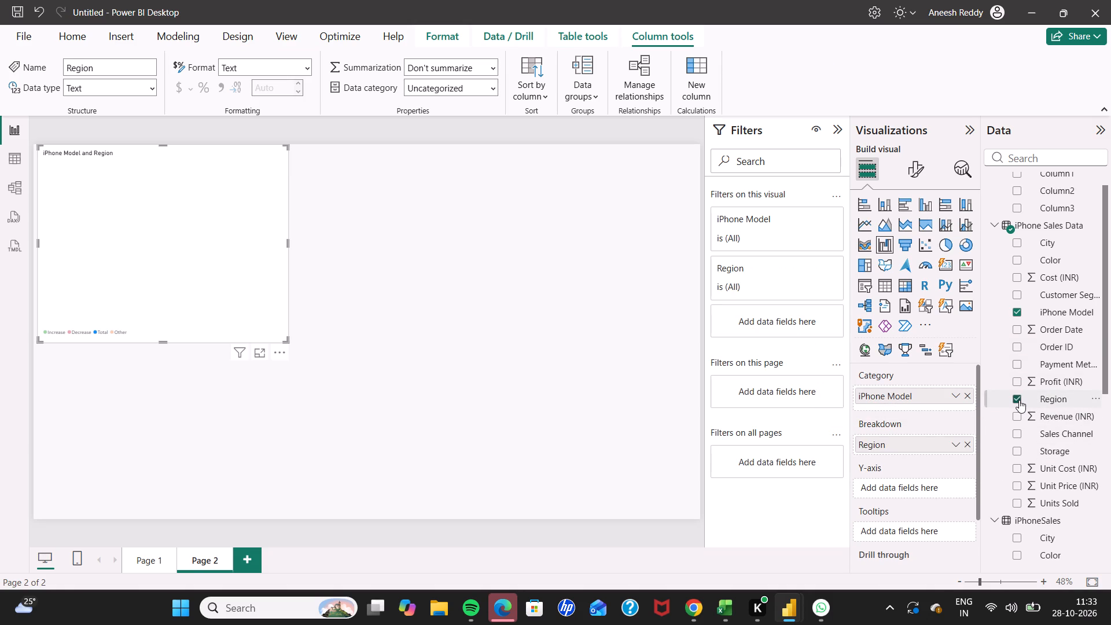
pyautogui.click(1016, 377)
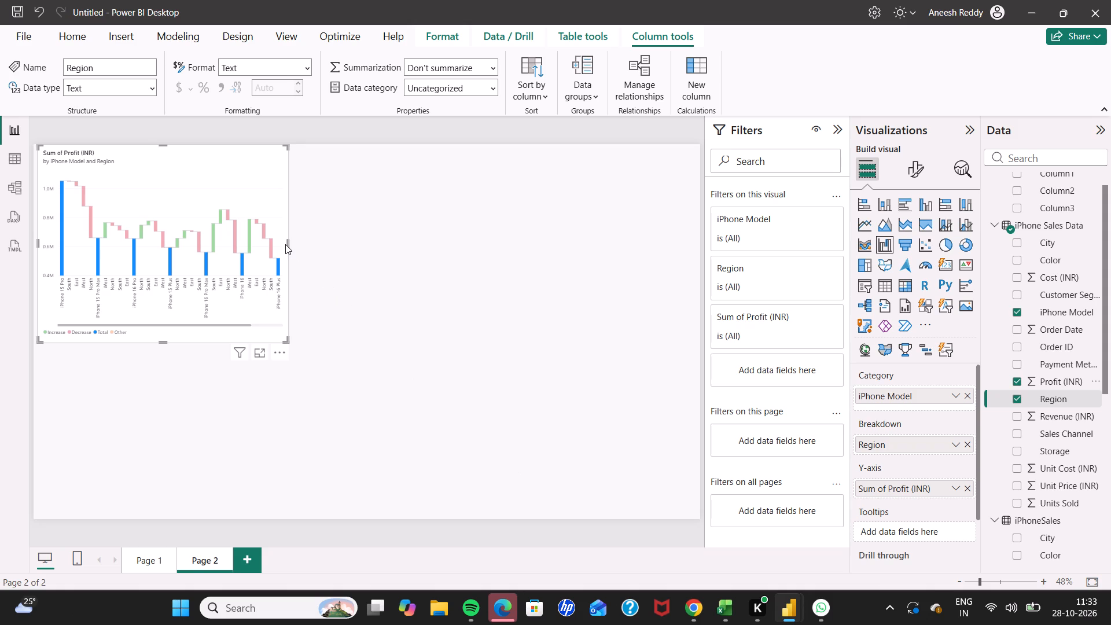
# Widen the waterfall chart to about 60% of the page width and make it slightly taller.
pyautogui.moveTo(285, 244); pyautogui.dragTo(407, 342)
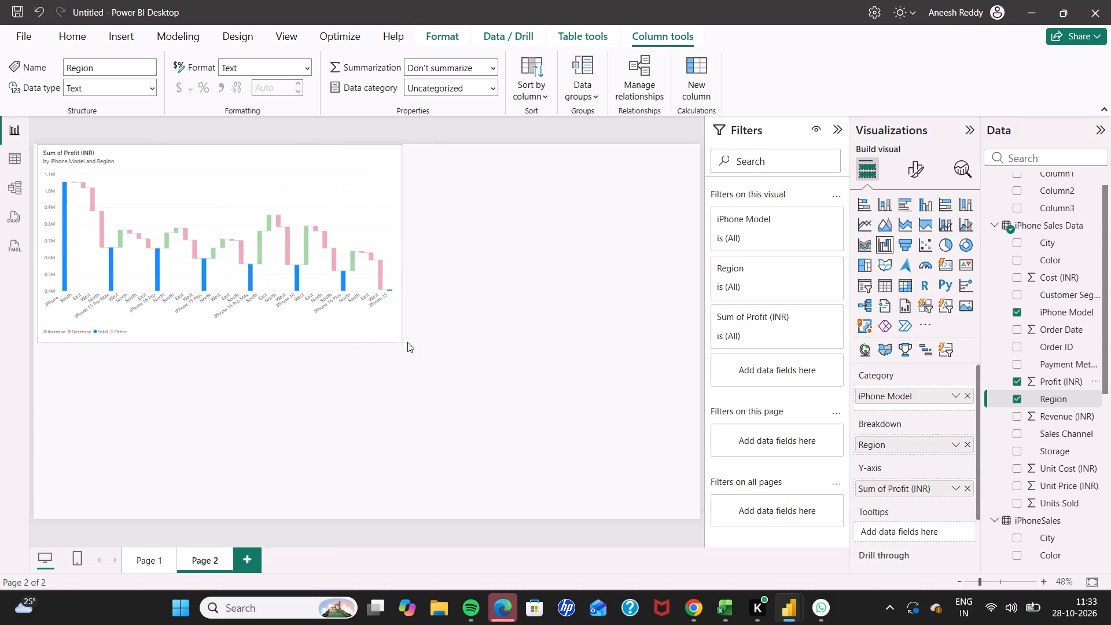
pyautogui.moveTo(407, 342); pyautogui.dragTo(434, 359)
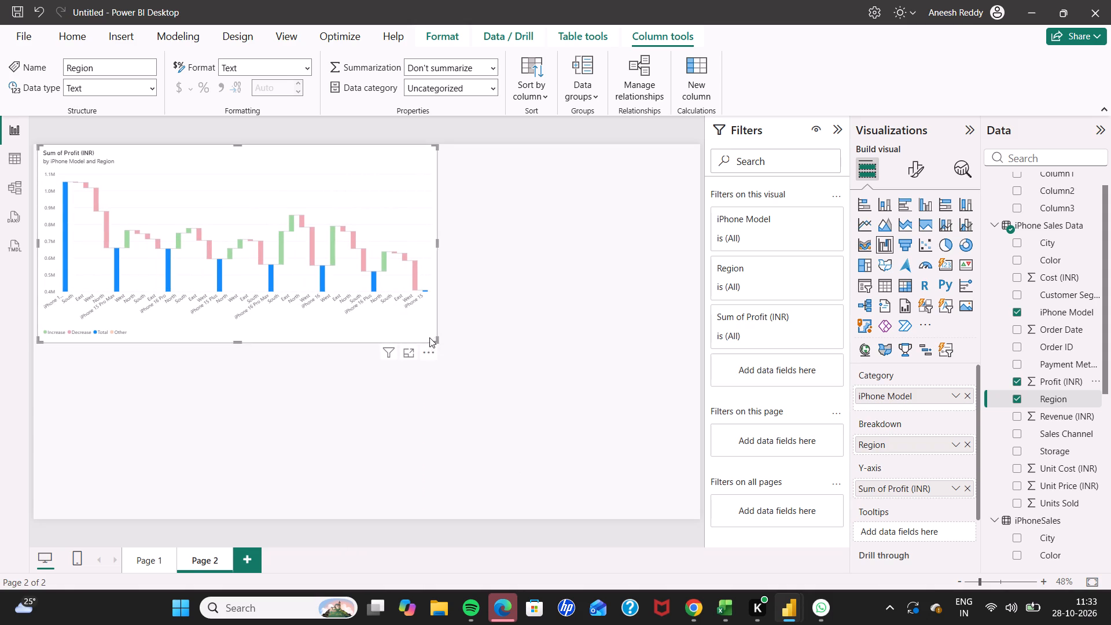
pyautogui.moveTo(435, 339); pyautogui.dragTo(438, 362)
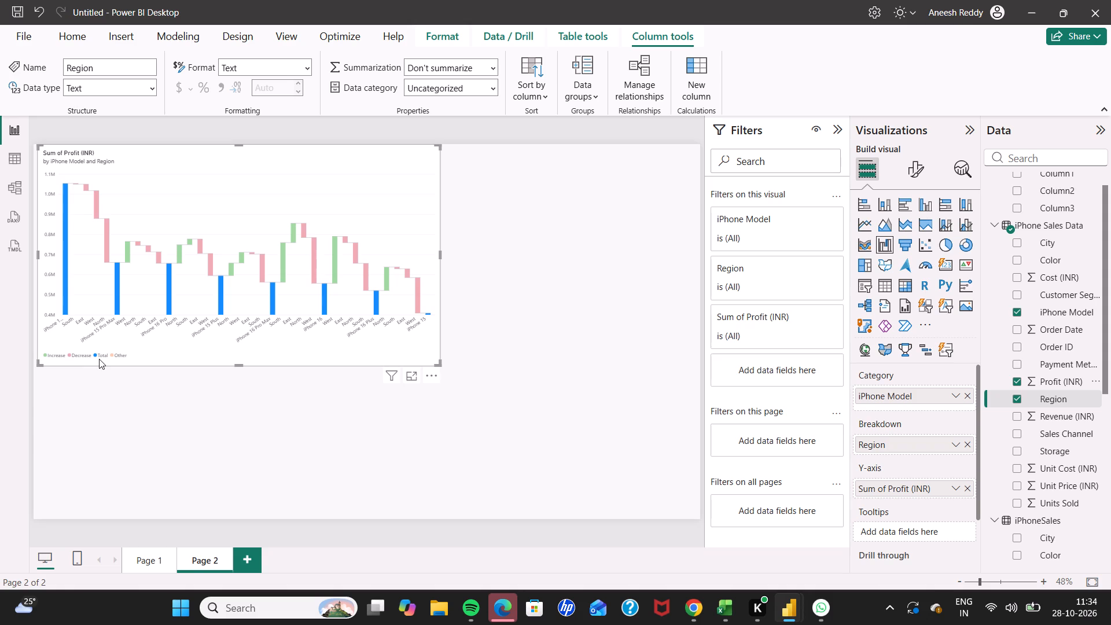
# Try the profit chart as pie, donut, line, area, 100% stacked column, stacked bar and stacked column, and settle on a clustered bar chart.
pyautogui.click(944, 245)
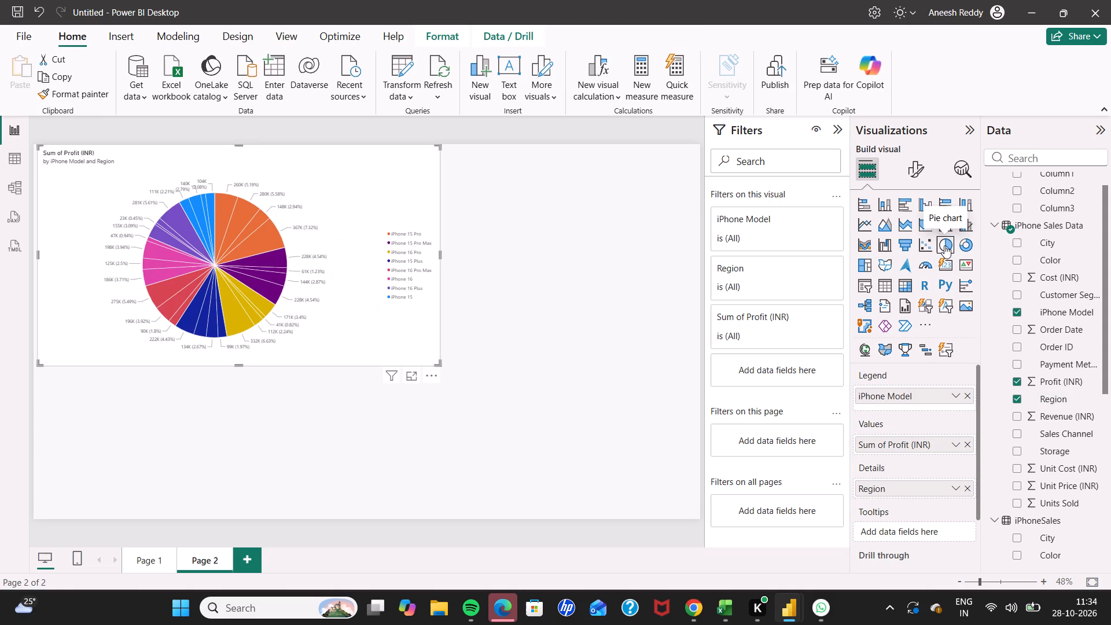
pyautogui.click(958, 247)
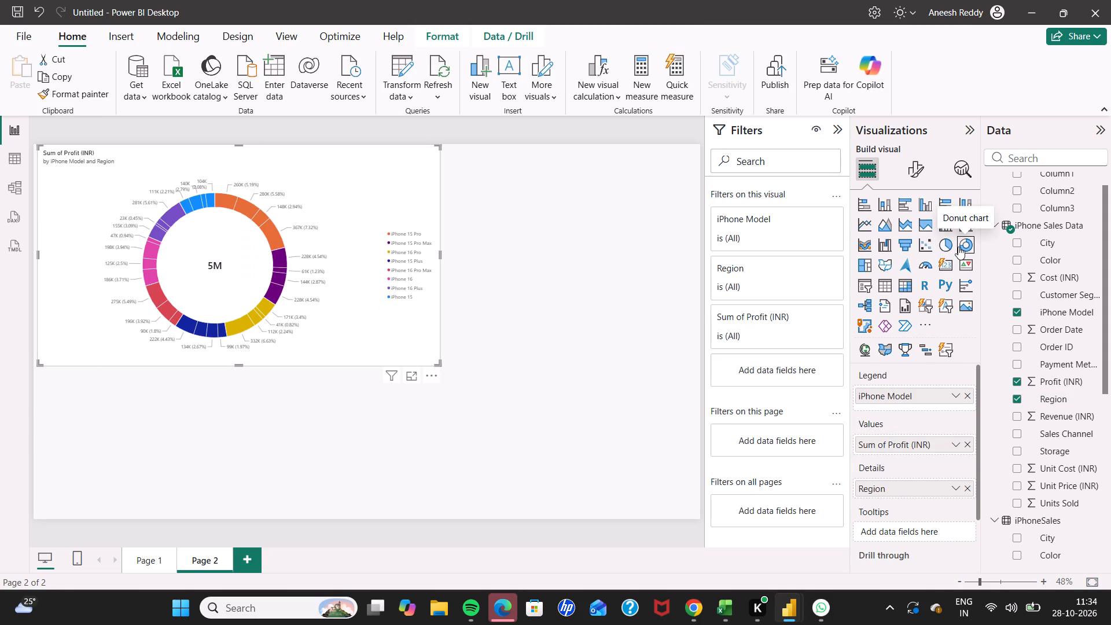
pyautogui.click(869, 225)
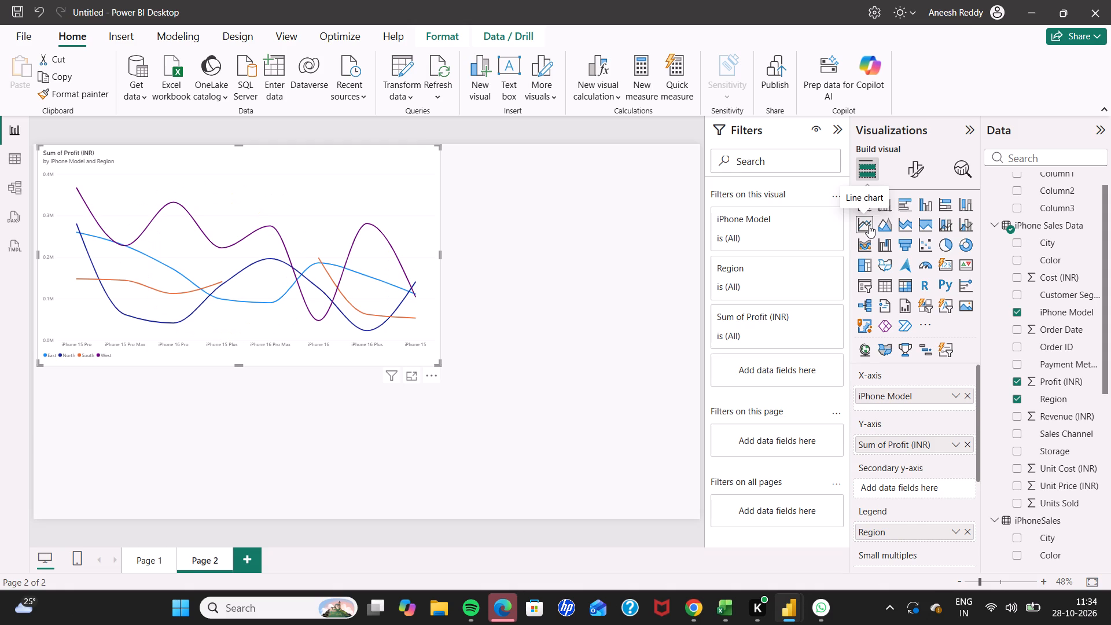
pyautogui.click(889, 223)
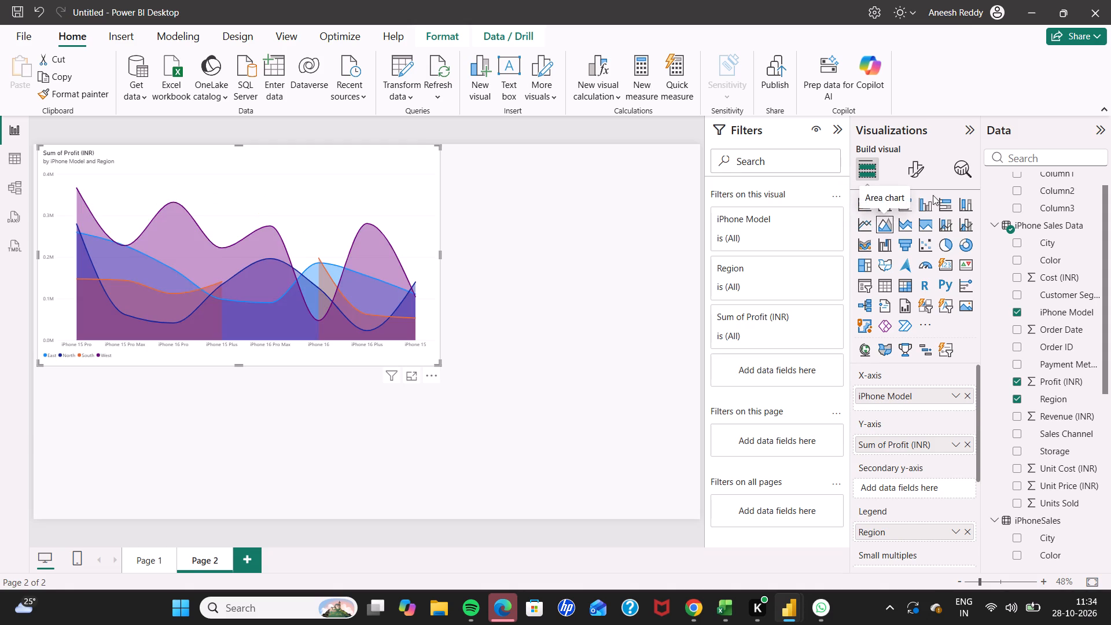
pyautogui.click(961, 198)
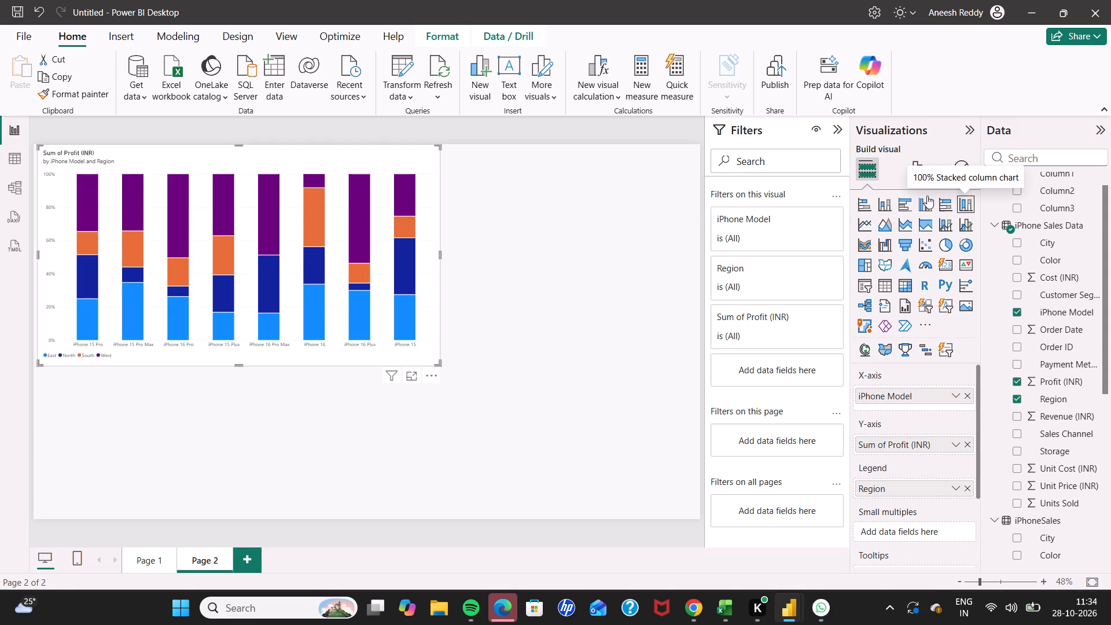
pyautogui.click(869, 203)
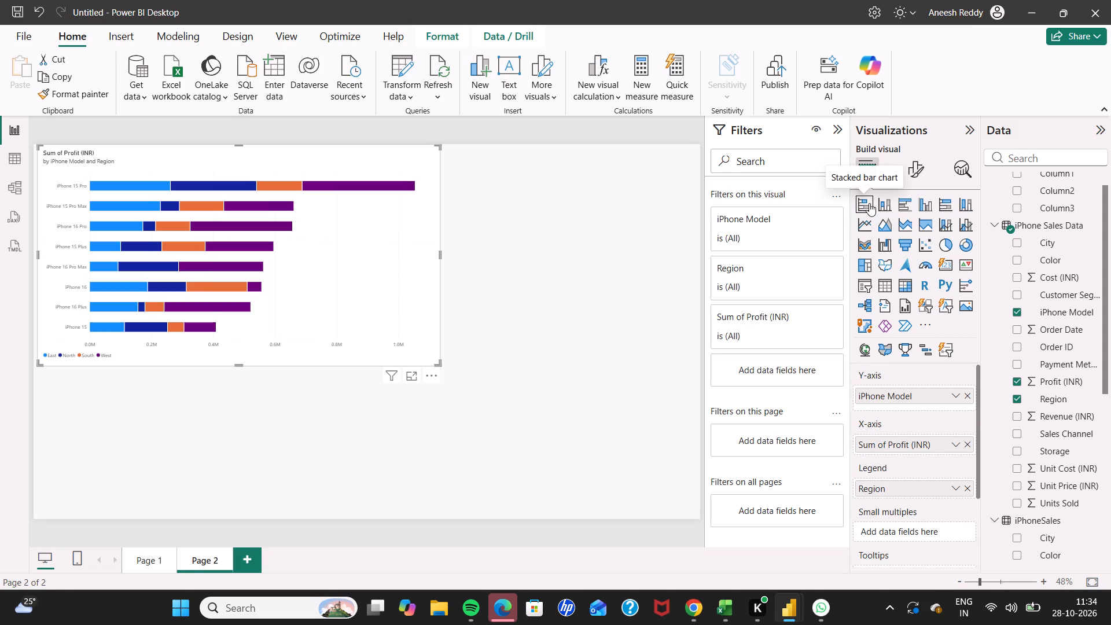
pyautogui.click(884, 202)
pyautogui.click(903, 201)
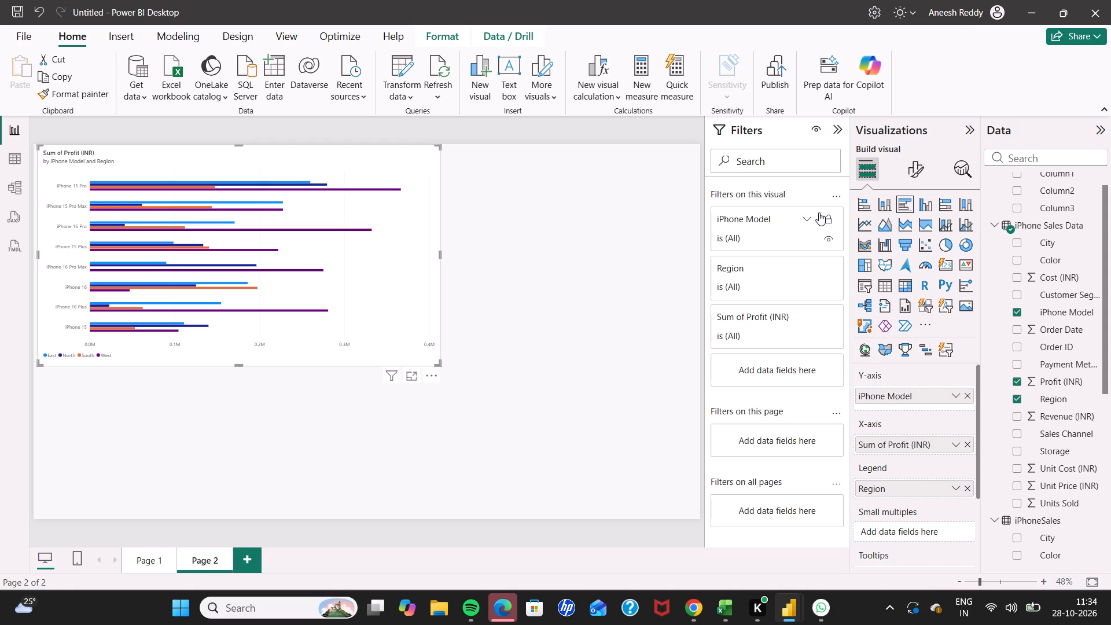
pyautogui.click(867, 226)
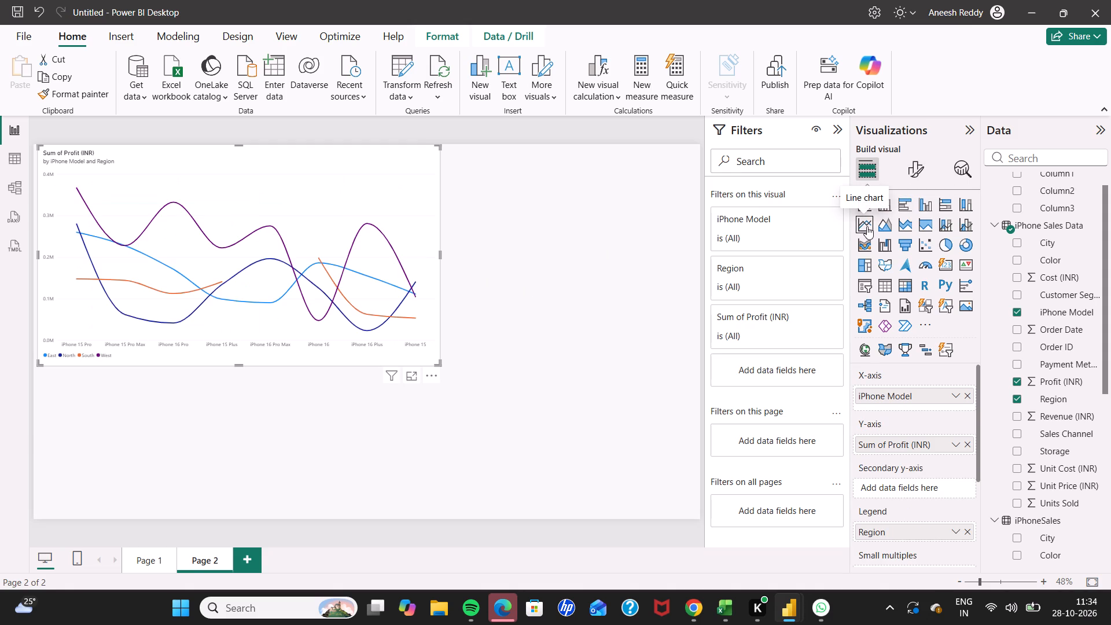
pyautogui.click(902, 200)
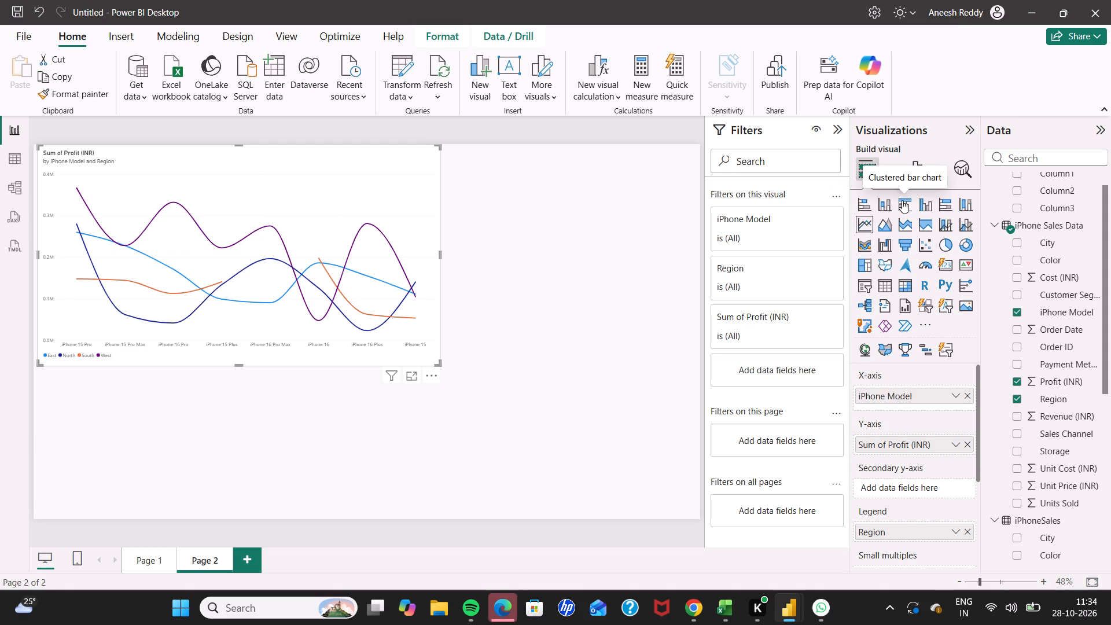
# Narrow the clustered bar chart to just over a third of the page width and stretch it to the page's bottom edge.
pyautogui.moveTo(440, 259); pyautogui.dragTo(387, 259)
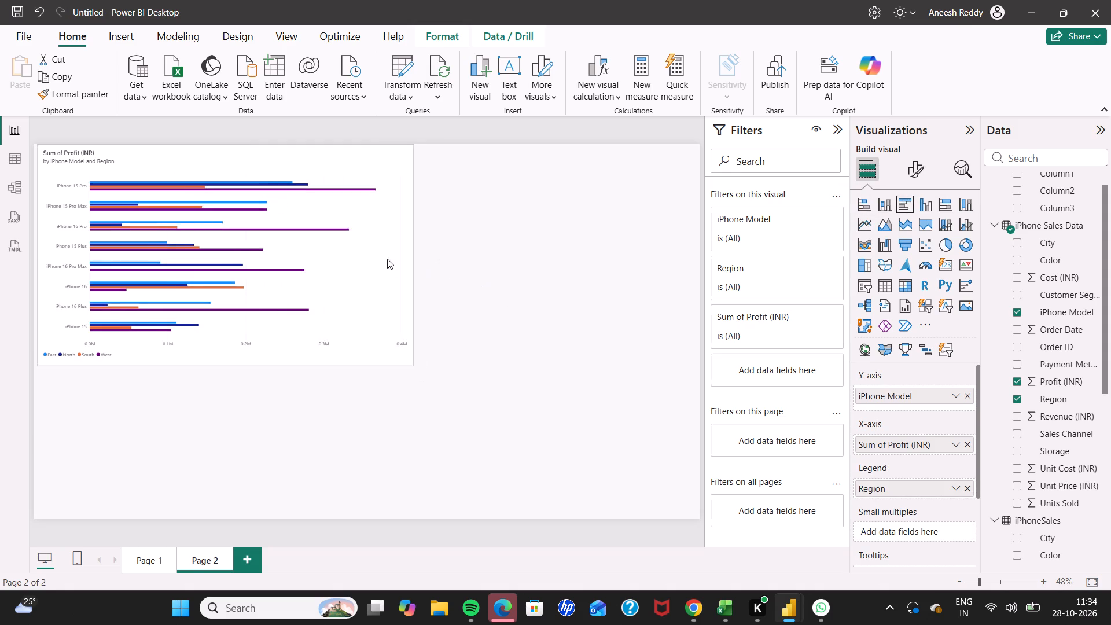
pyautogui.moveTo(387, 259); pyautogui.dragTo(280, 296)
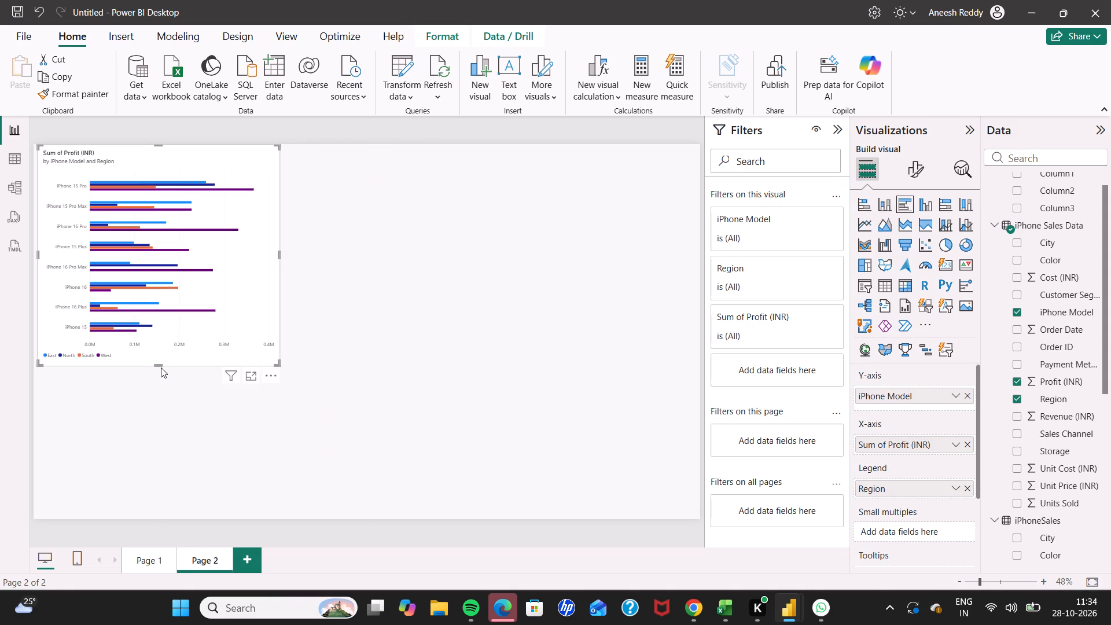
pyautogui.moveTo(161, 367); pyautogui.dragTo(169, 350)
pyautogui.click(169, 350)
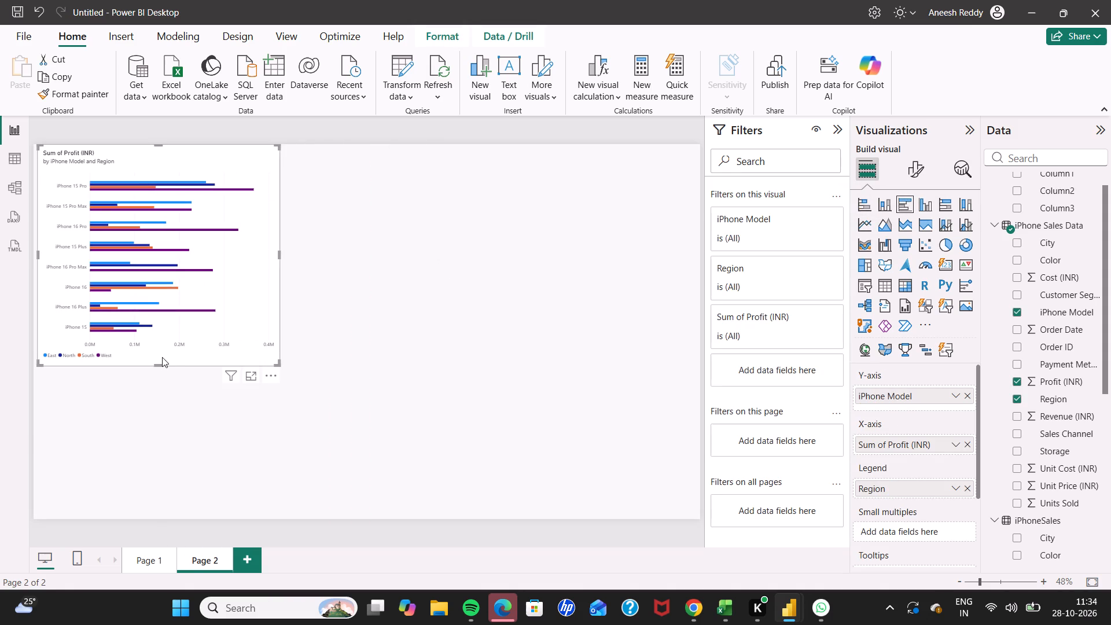
pyautogui.moveTo(156, 362); pyautogui.dragTo(180, 554)
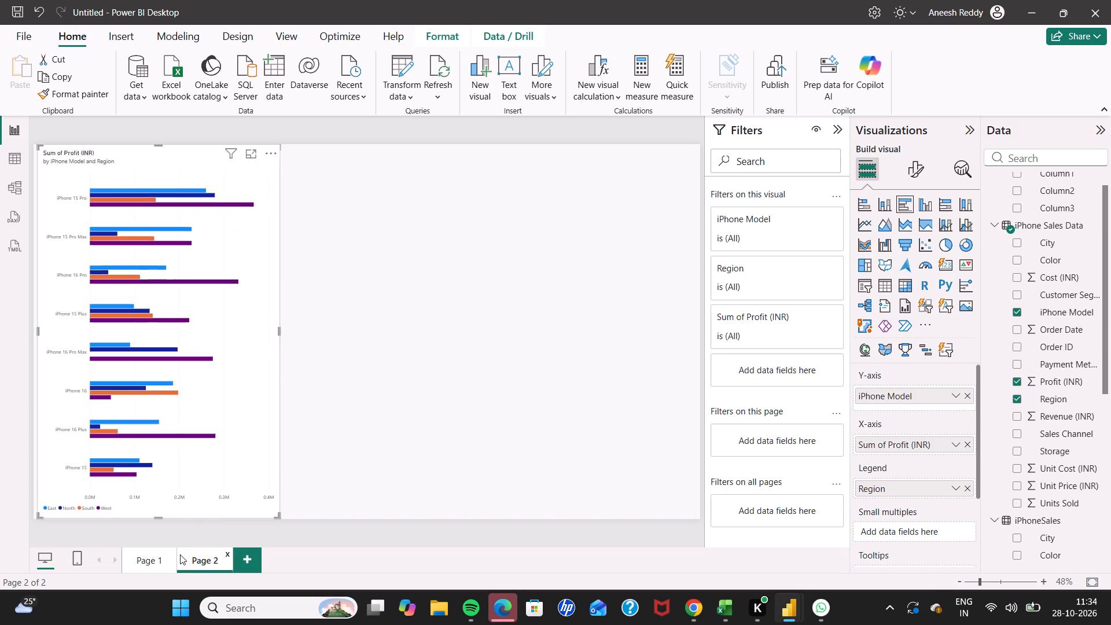
# Move the clustered bar chart flush against the report page's left edge.
pyautogui.click(385, 265)
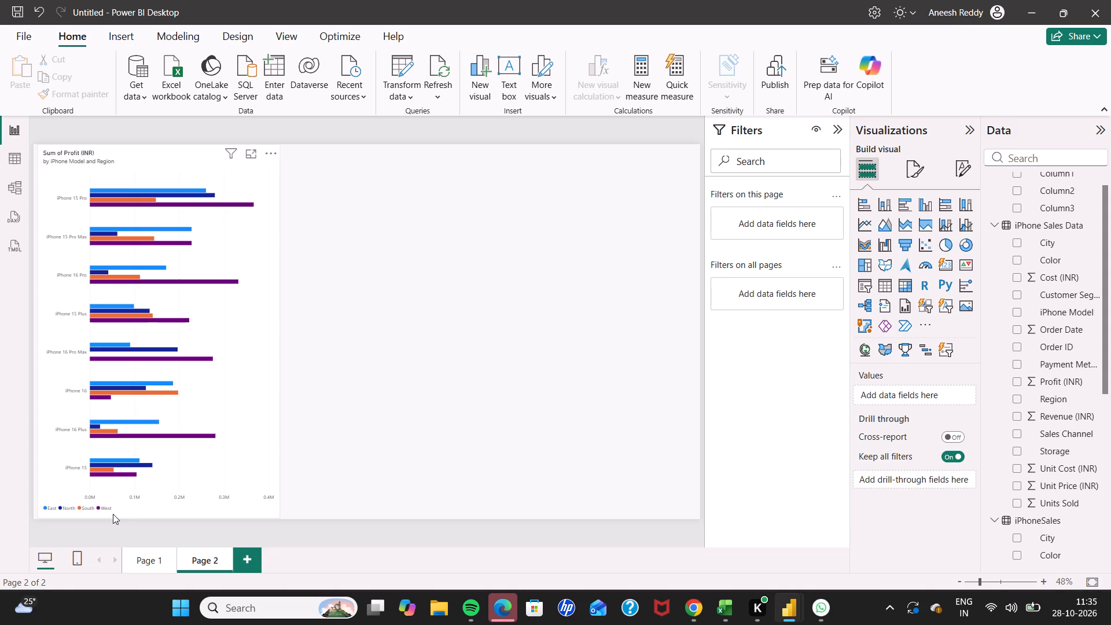
pyautogui.moveTo(113, 514); pyautogui.dragTo(310, 394)
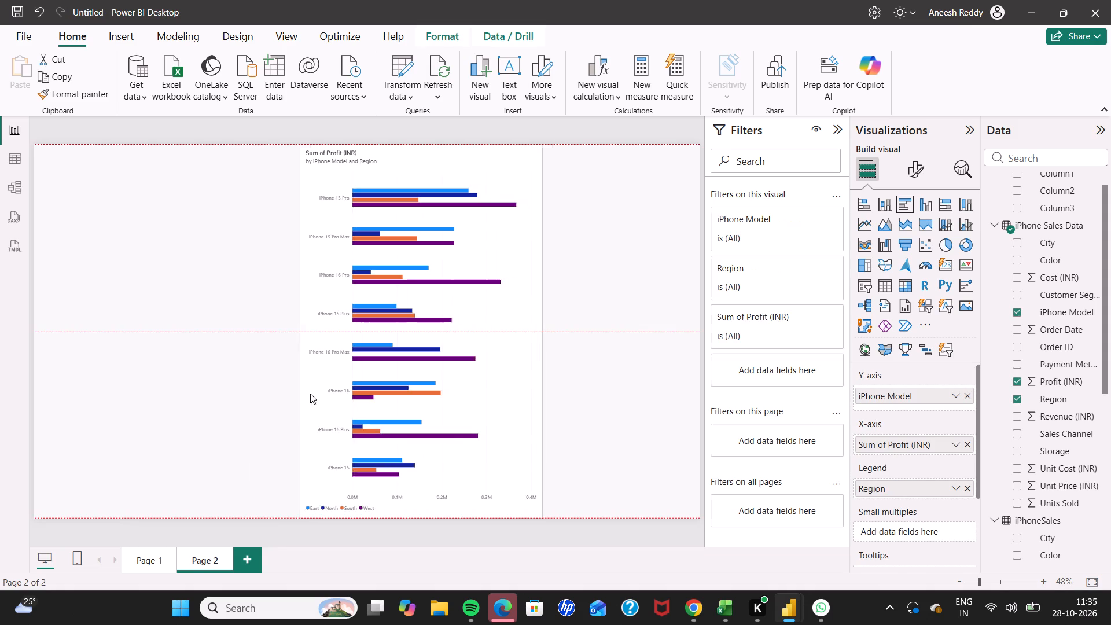
pyautogui.moveTo(310, 394); pyautogui.dragTo(110, 381)
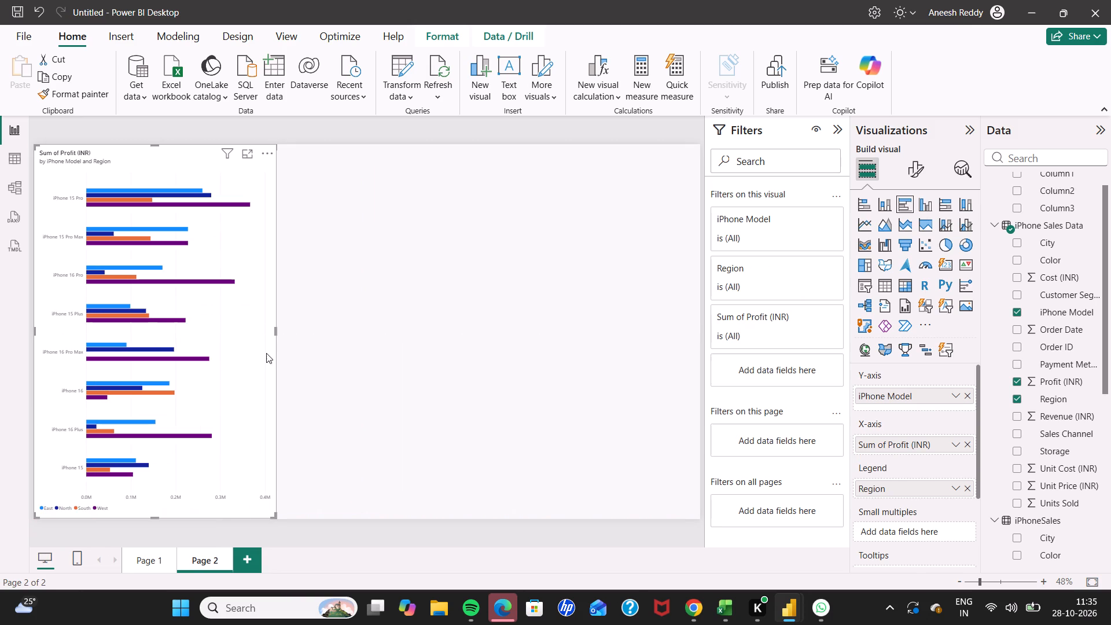
pyautogui.click(359, 343)
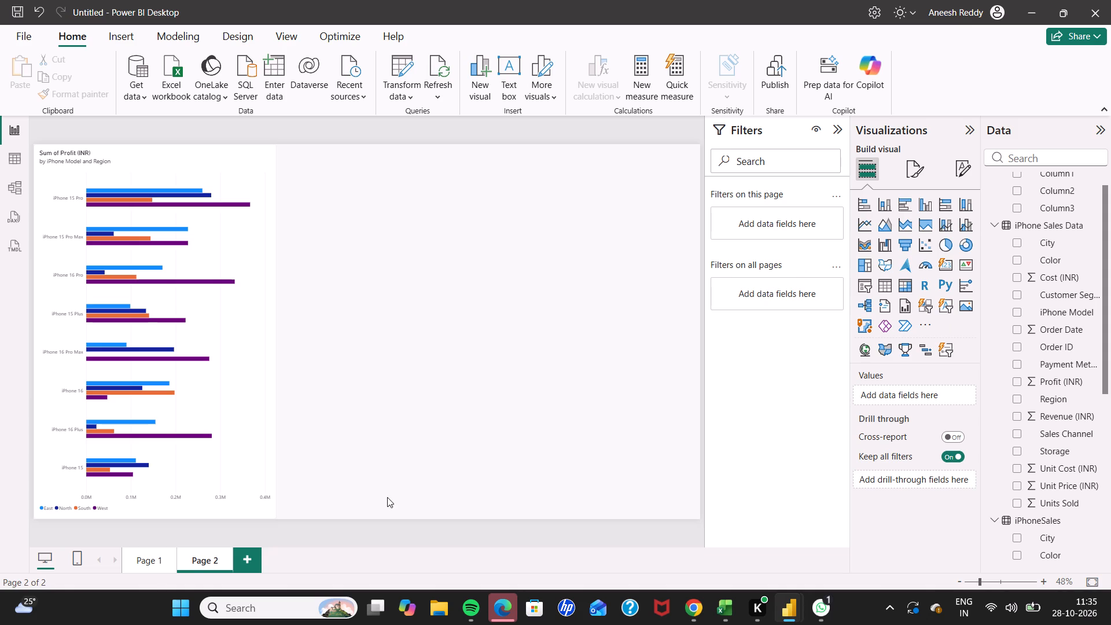
# Add a line chart beside the clustered bar chart on page 2 and widen it to fill the rest of the page.
pyautogui.click(156, 562)
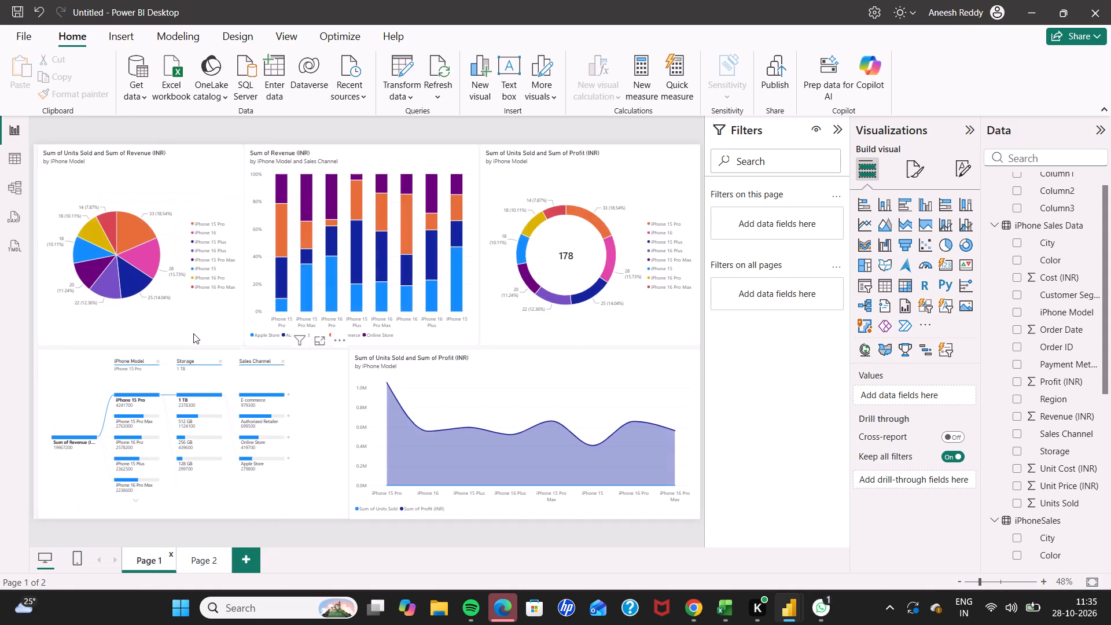
pyautogui.click(213, 563)
pyautogui.click(866, 227)
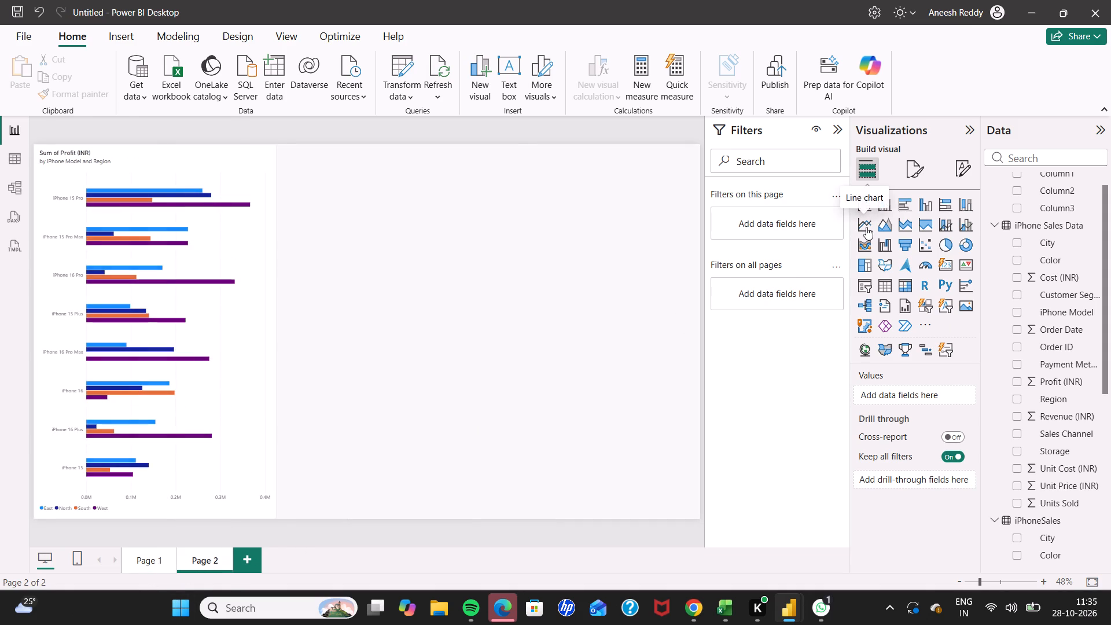
pyautogui.moveTo(520, 333); pyautogui.dragTo(557, 333)
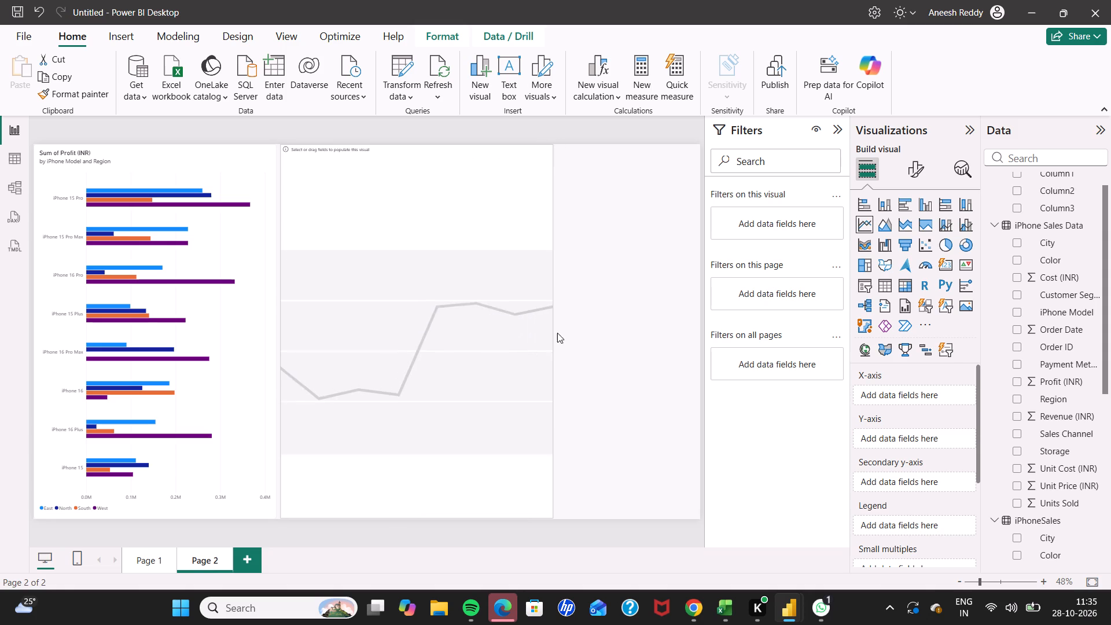
pyautogui.moveTo(557, 333); pyautogui.dragTo(703, 330)
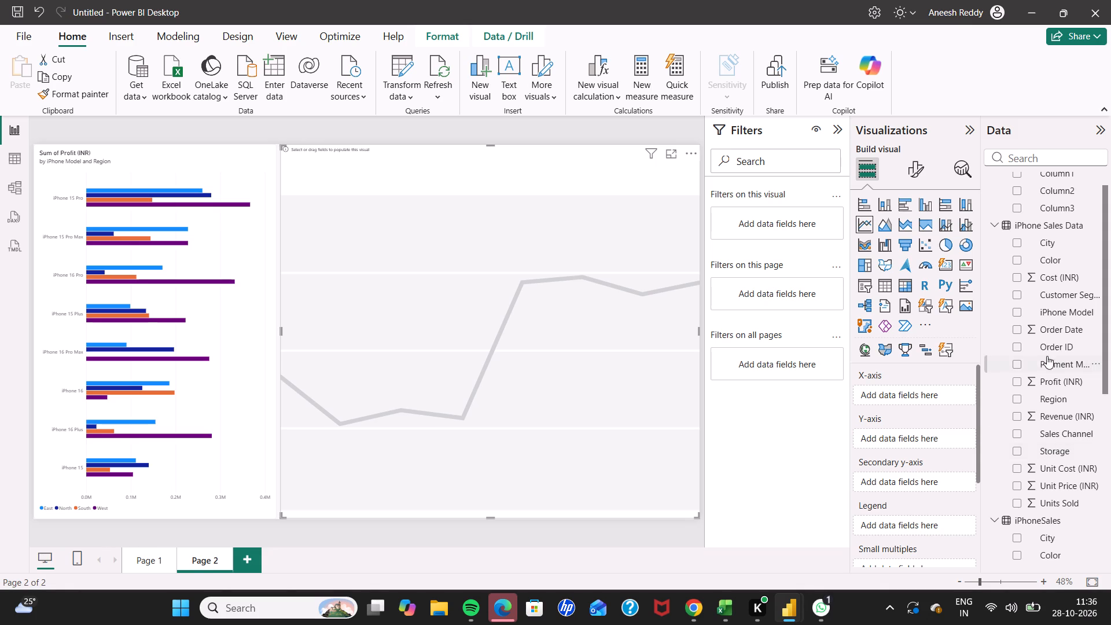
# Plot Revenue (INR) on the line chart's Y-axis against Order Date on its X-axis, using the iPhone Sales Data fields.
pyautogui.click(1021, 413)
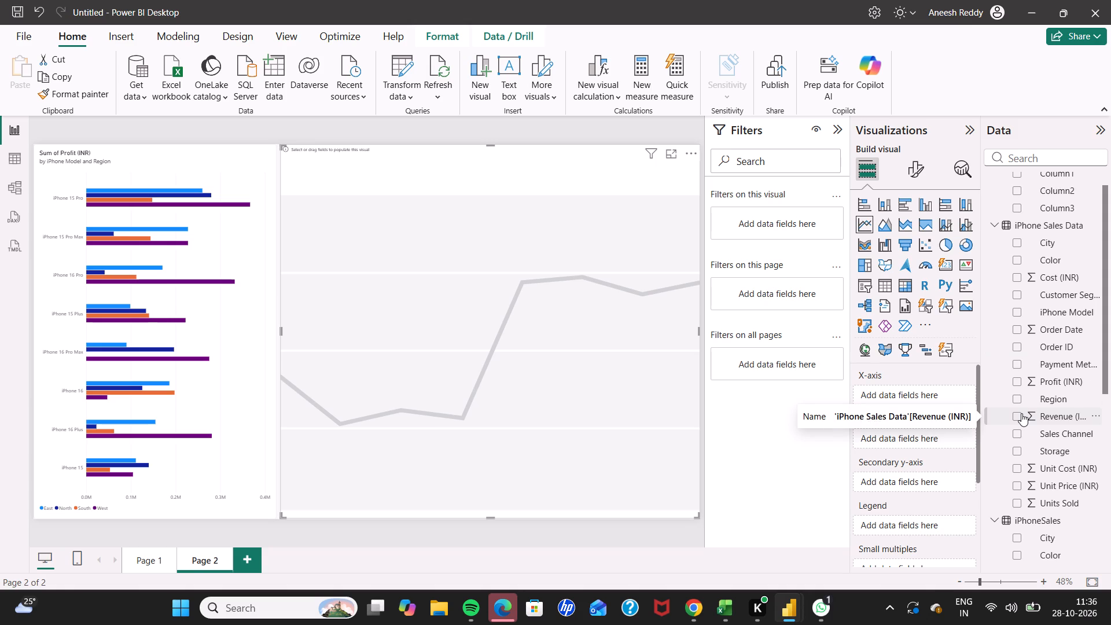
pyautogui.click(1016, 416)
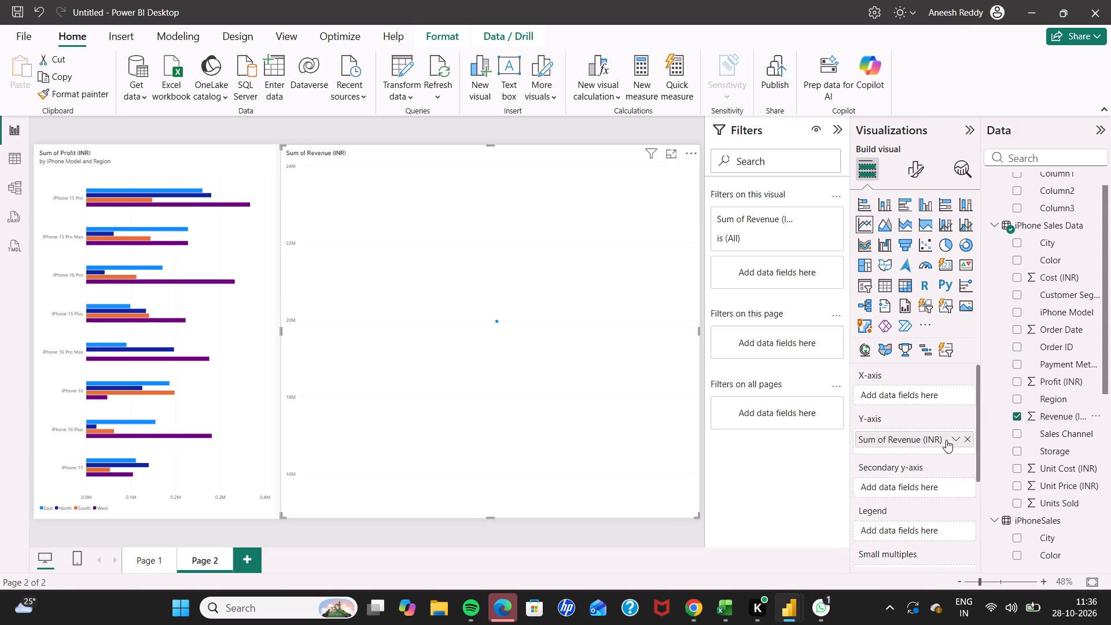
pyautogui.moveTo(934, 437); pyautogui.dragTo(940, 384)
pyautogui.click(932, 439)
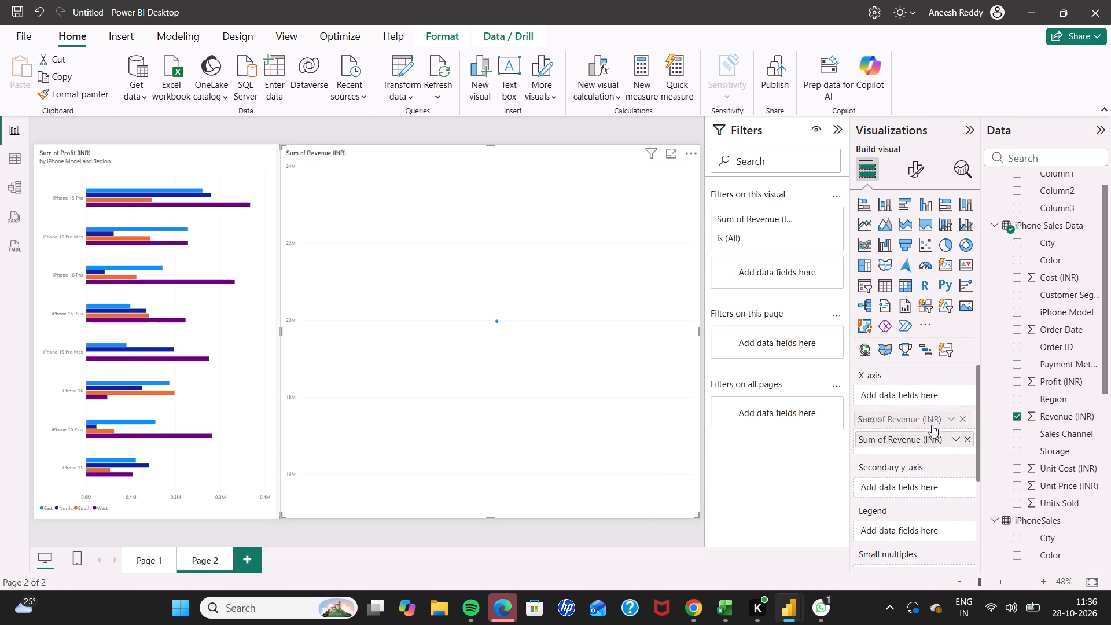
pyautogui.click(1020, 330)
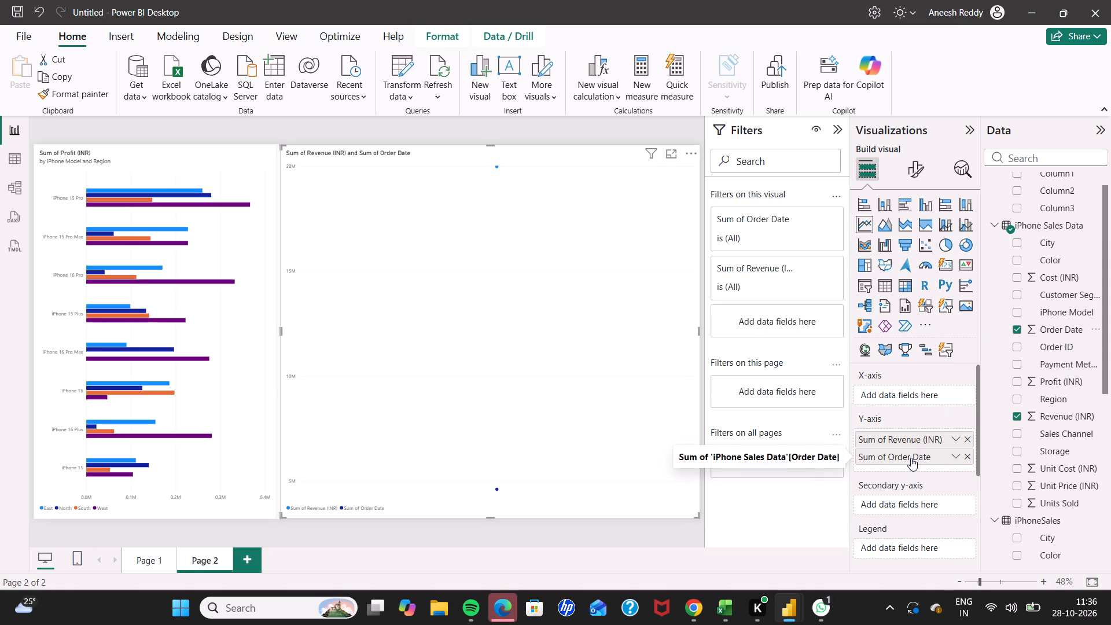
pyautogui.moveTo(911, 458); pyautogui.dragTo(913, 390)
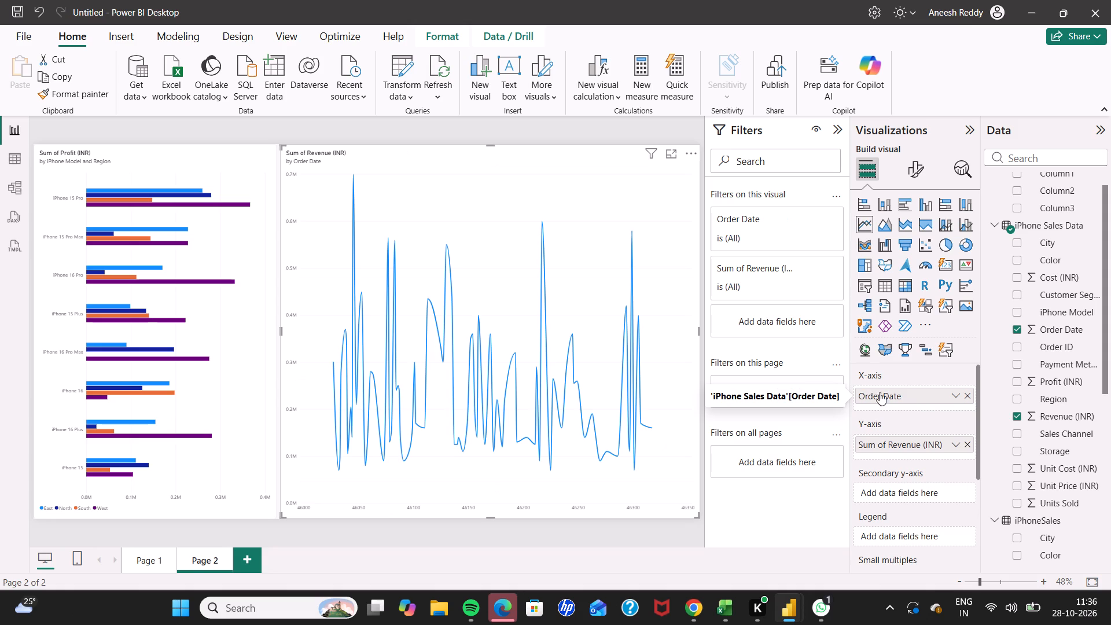
# Remove the line chart beside the clustered bar chart from page 2.
pyautogui.click(695, 158)
pyautogui.click(718, 208)
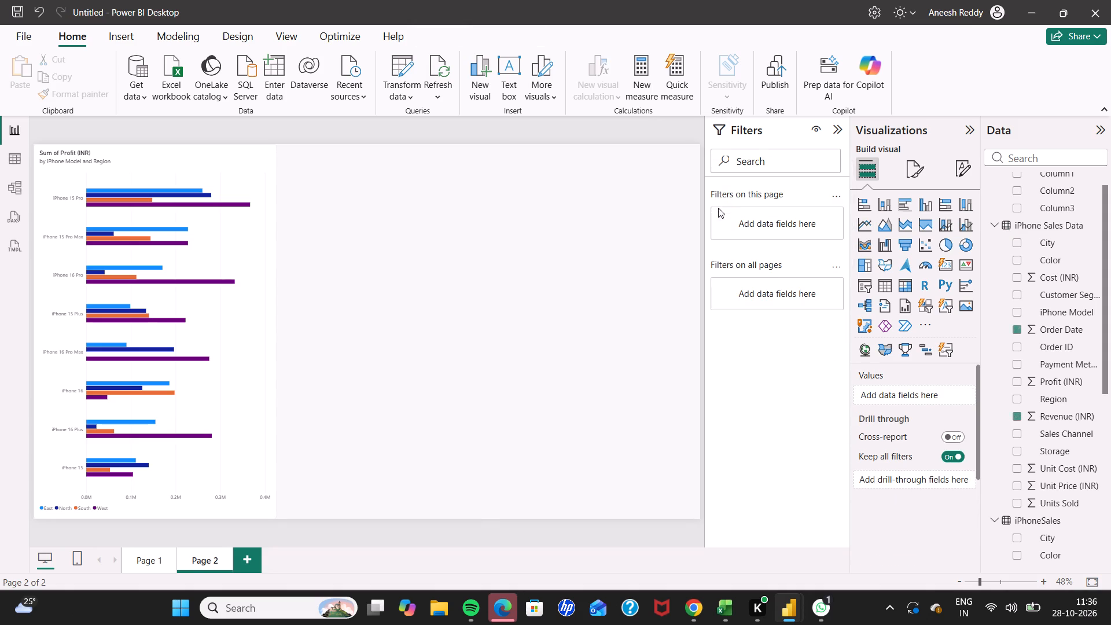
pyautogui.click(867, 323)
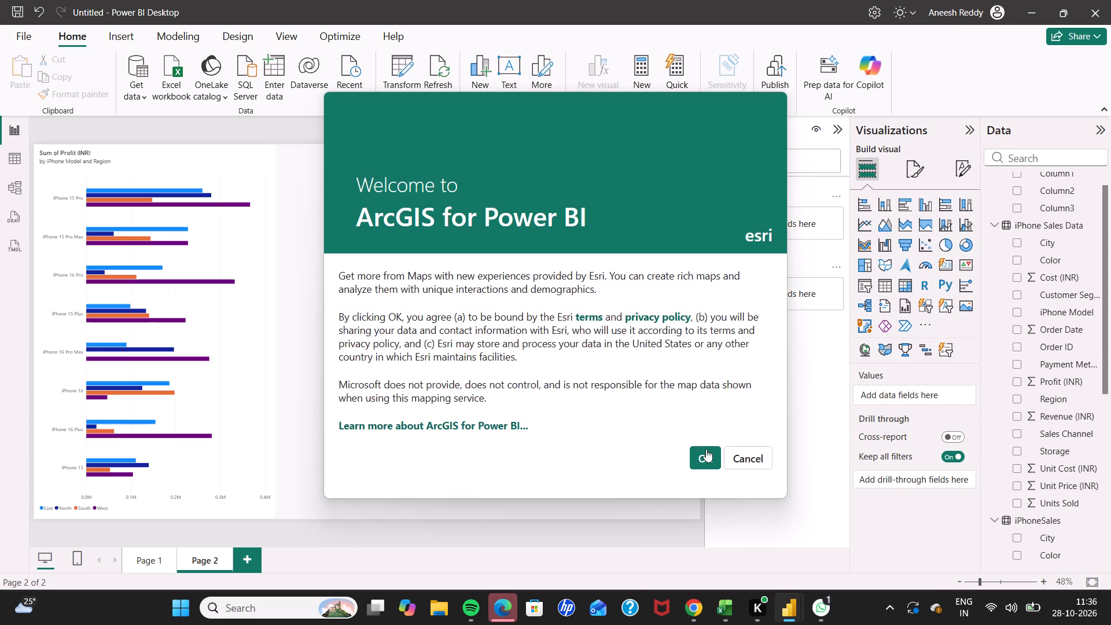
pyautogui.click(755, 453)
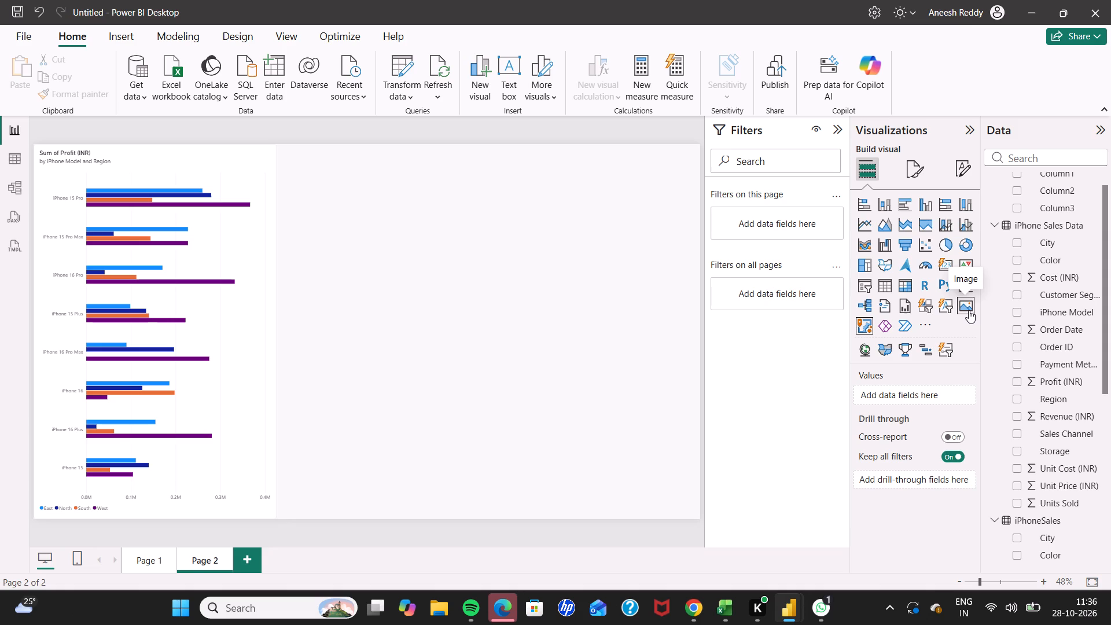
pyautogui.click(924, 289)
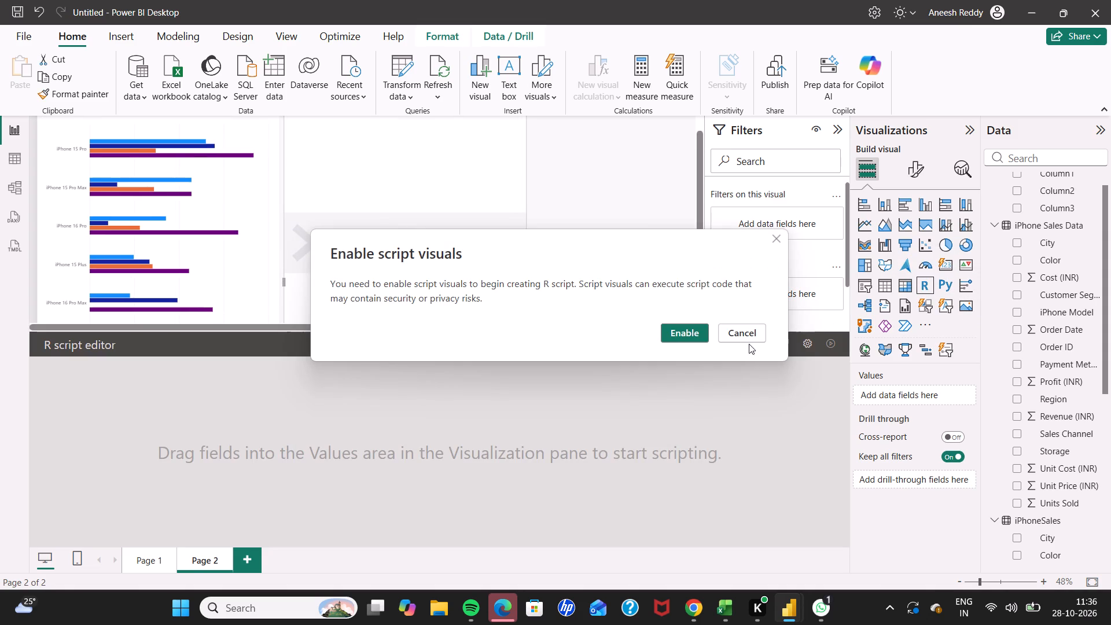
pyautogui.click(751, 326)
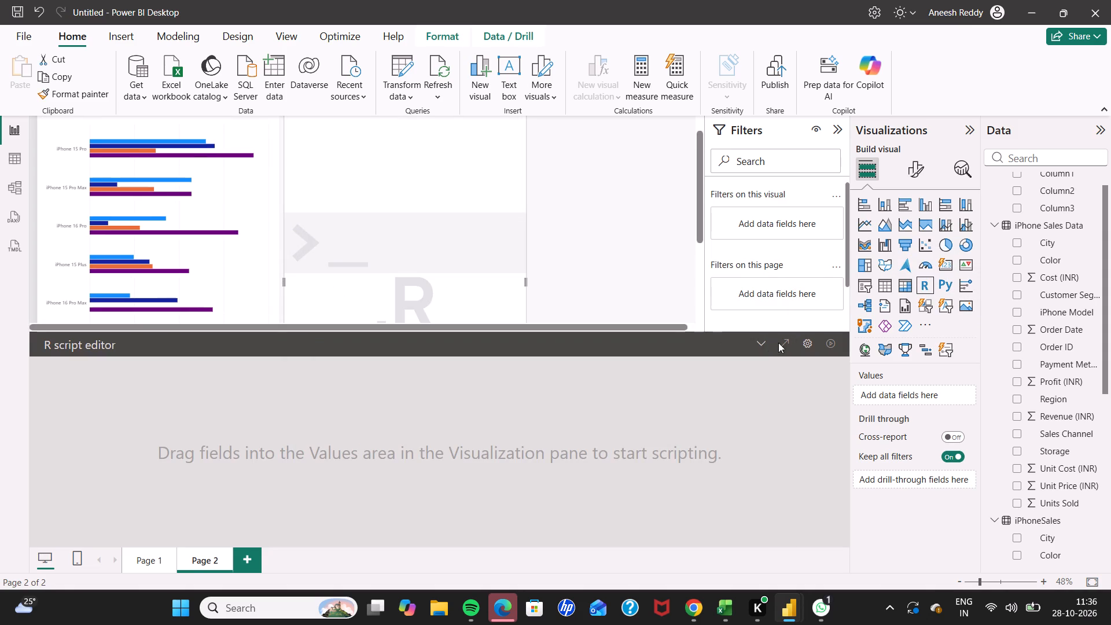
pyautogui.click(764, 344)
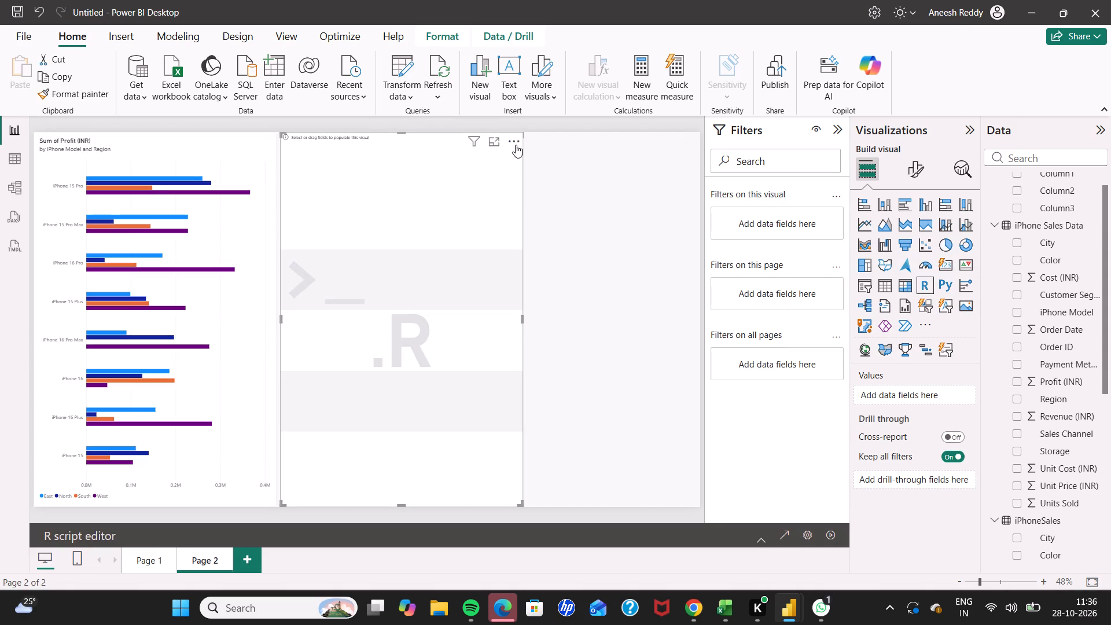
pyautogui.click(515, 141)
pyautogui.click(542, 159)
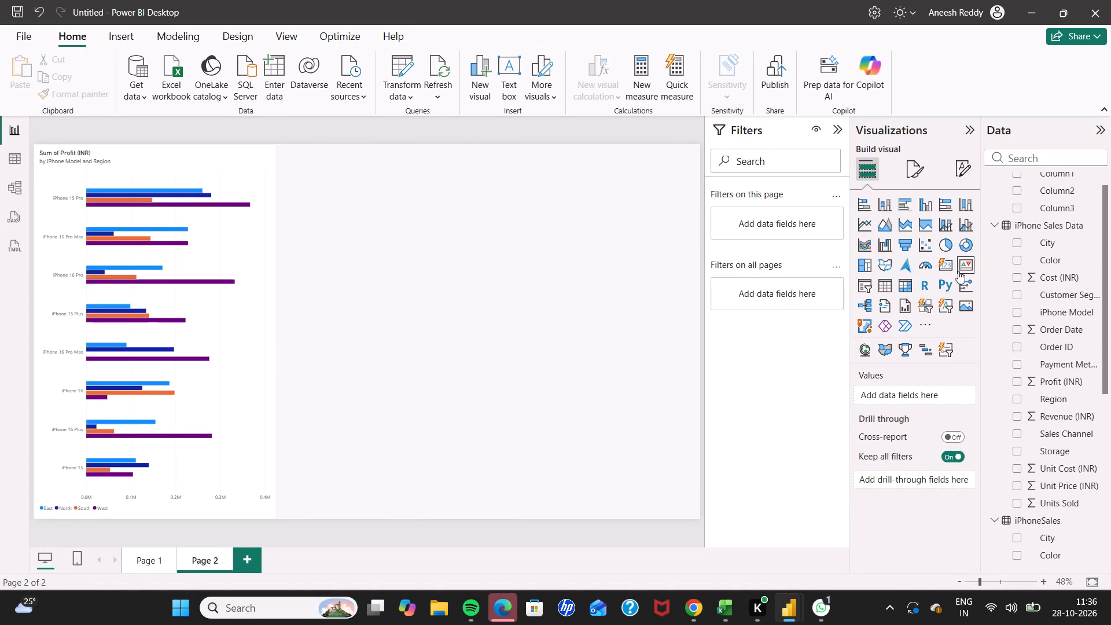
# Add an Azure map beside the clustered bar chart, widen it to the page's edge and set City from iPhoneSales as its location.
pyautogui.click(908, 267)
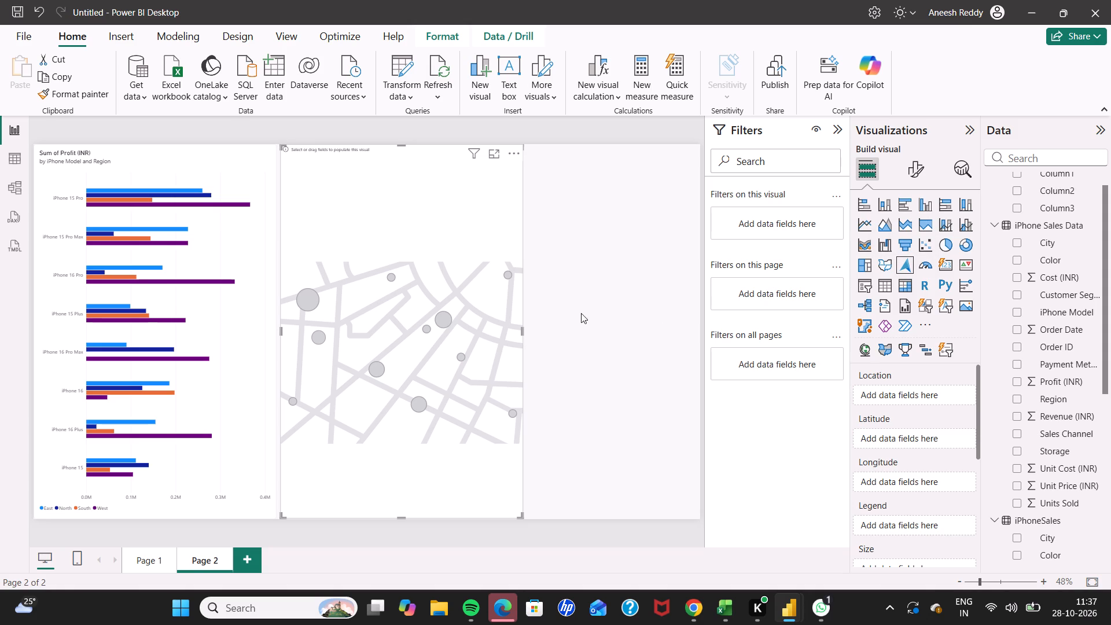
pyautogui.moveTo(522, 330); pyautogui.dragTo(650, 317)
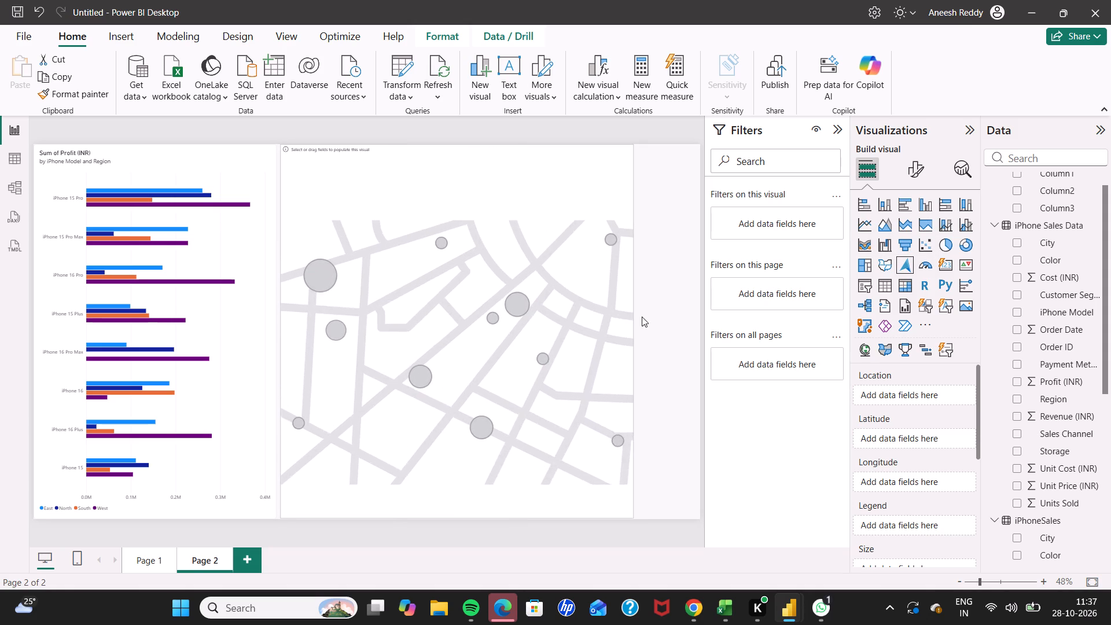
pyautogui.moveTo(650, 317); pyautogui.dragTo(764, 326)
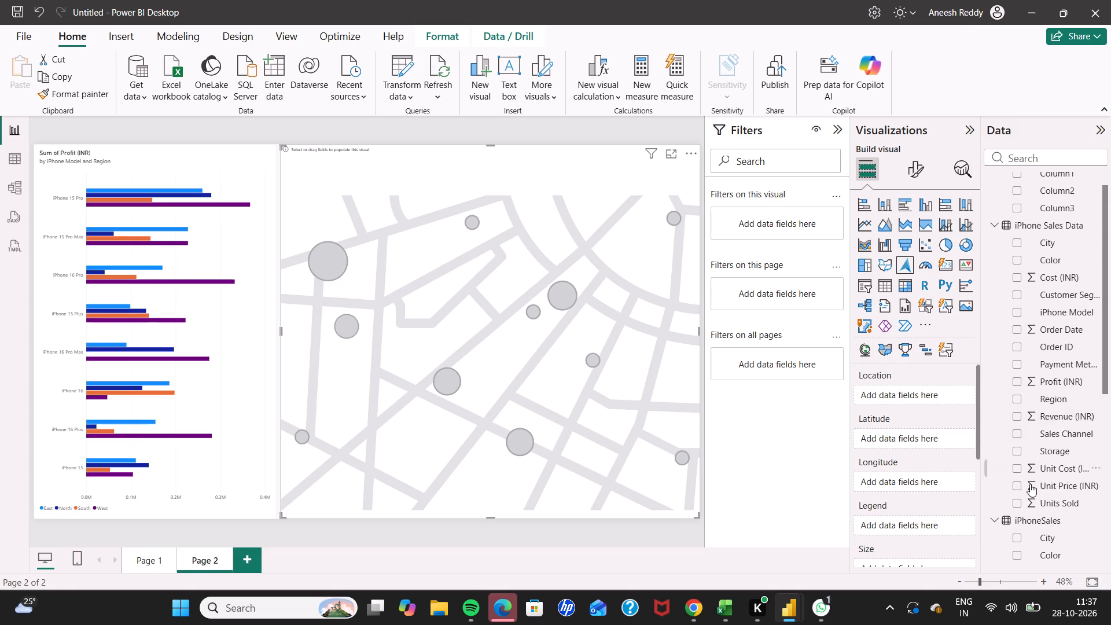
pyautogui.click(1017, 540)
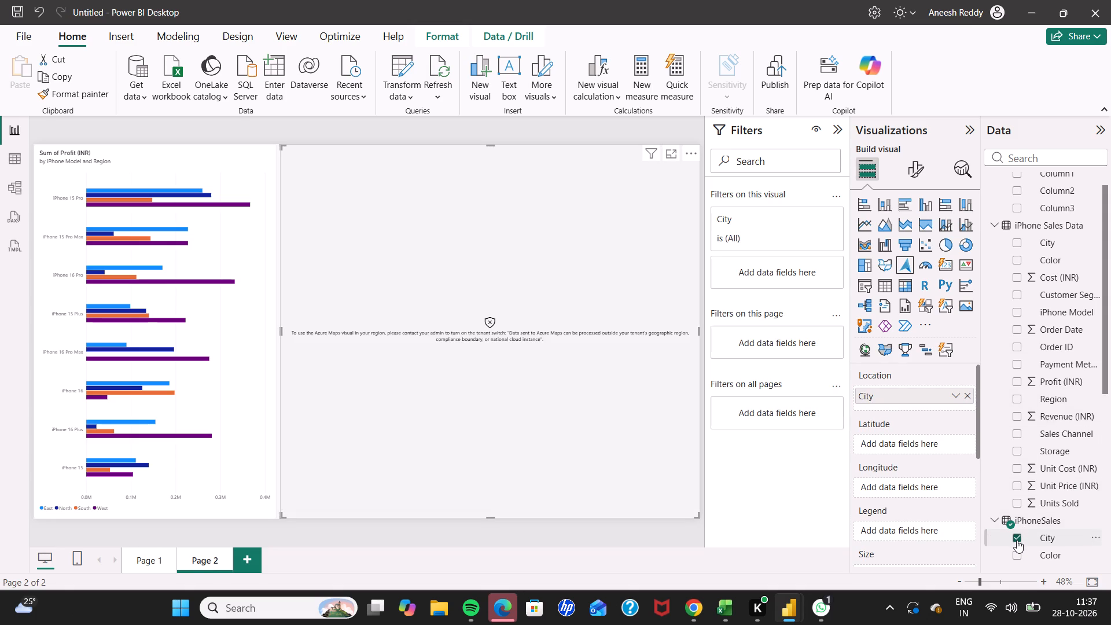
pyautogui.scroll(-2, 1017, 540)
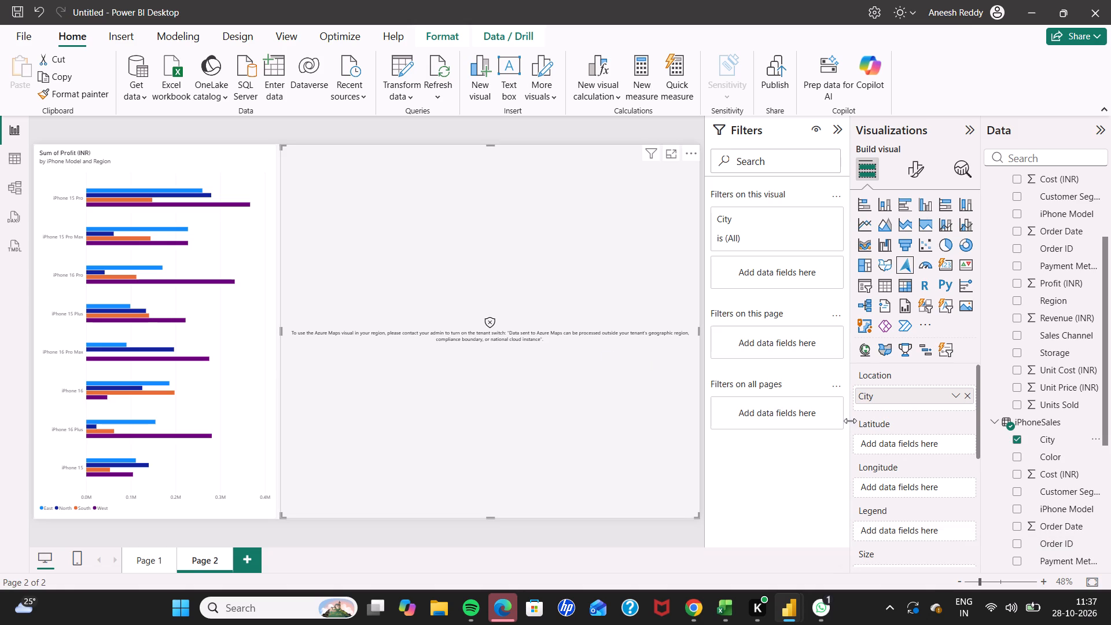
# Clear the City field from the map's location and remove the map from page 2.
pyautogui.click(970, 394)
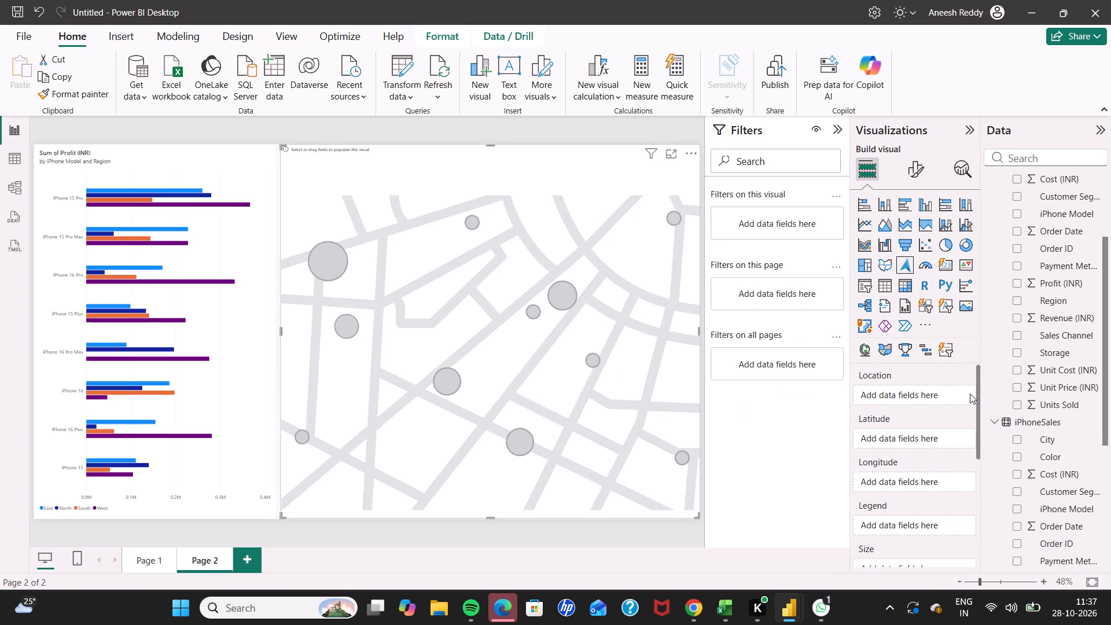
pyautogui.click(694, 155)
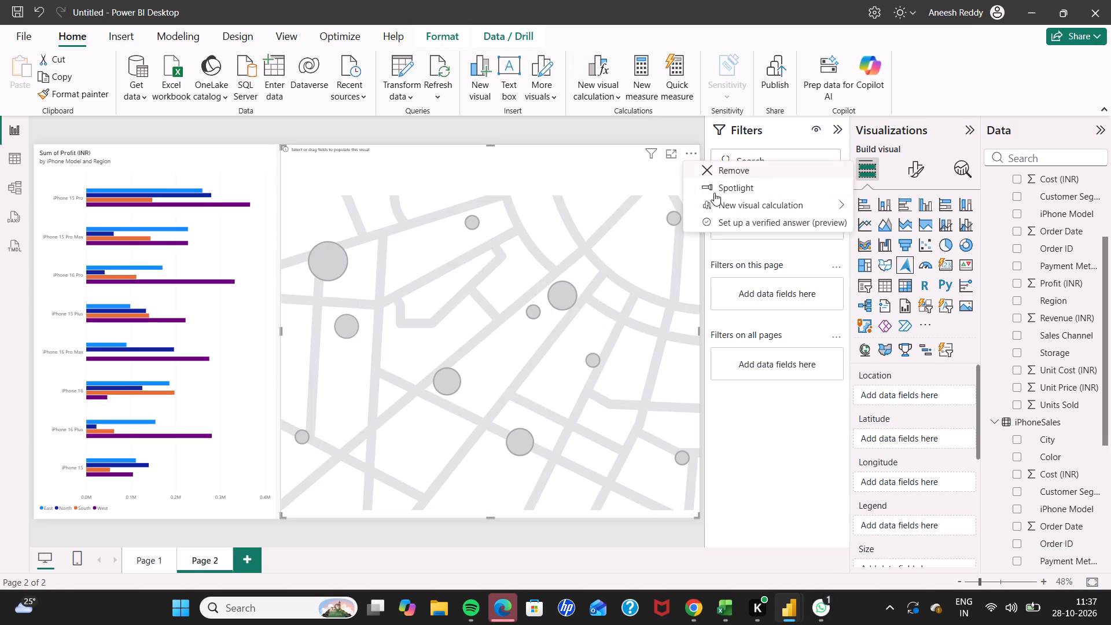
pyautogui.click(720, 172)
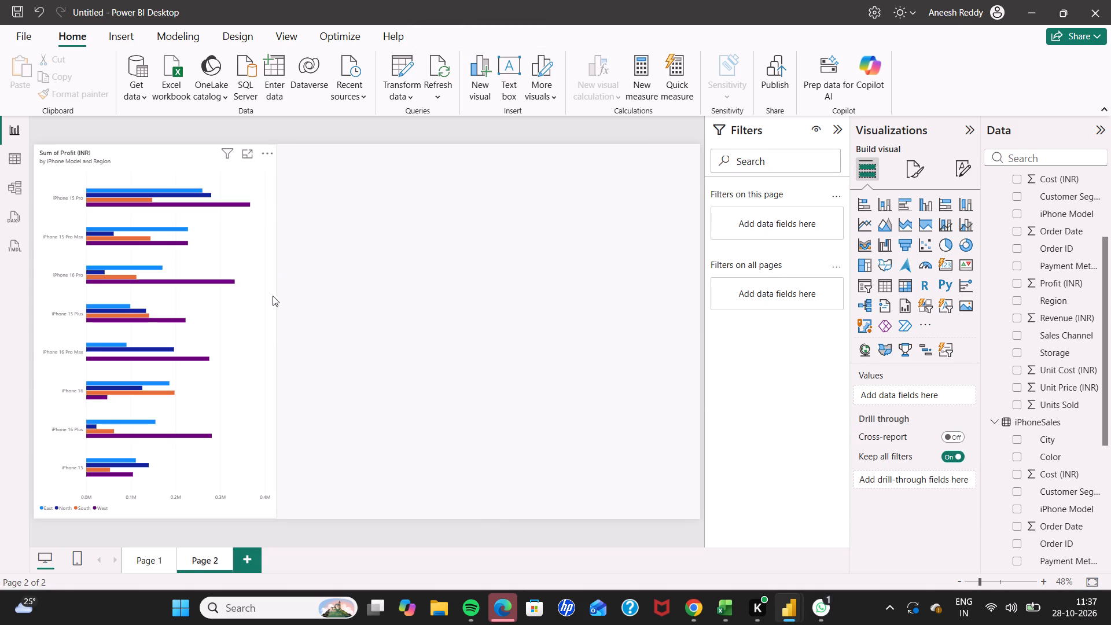
# Widen the clustered bar chart slightly, to about 38% of the page width, trying wider and narrower sizes first.
pyautogui.doubleClick(271, 277)
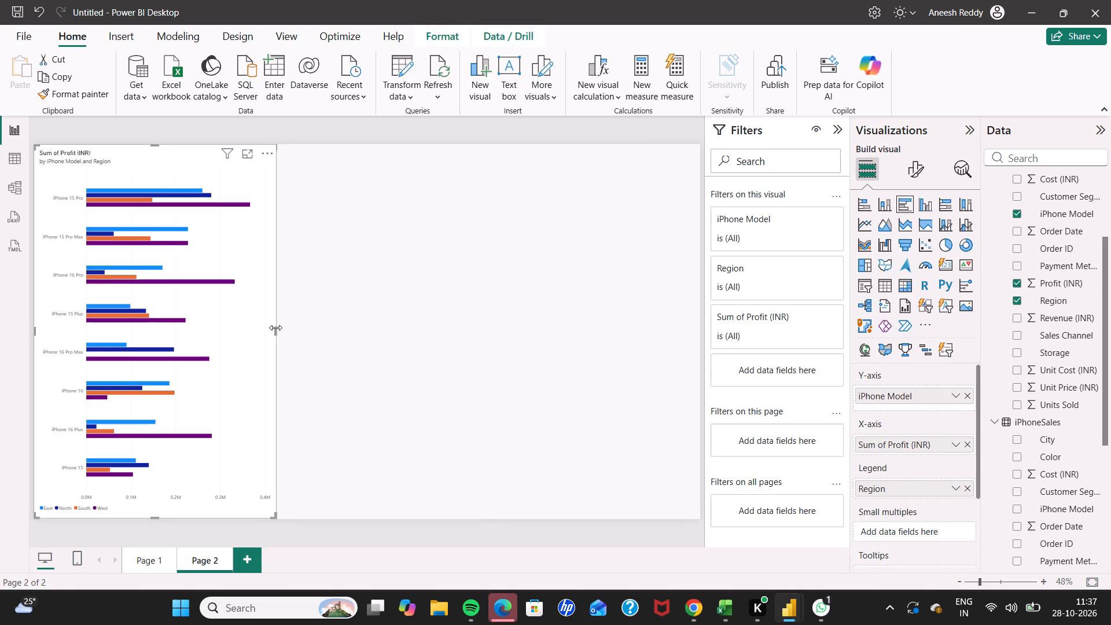
pyautogui.click(273, 332)
pyautogui.moveTo(275, 332); pyautogui.dragTo(484, 352)
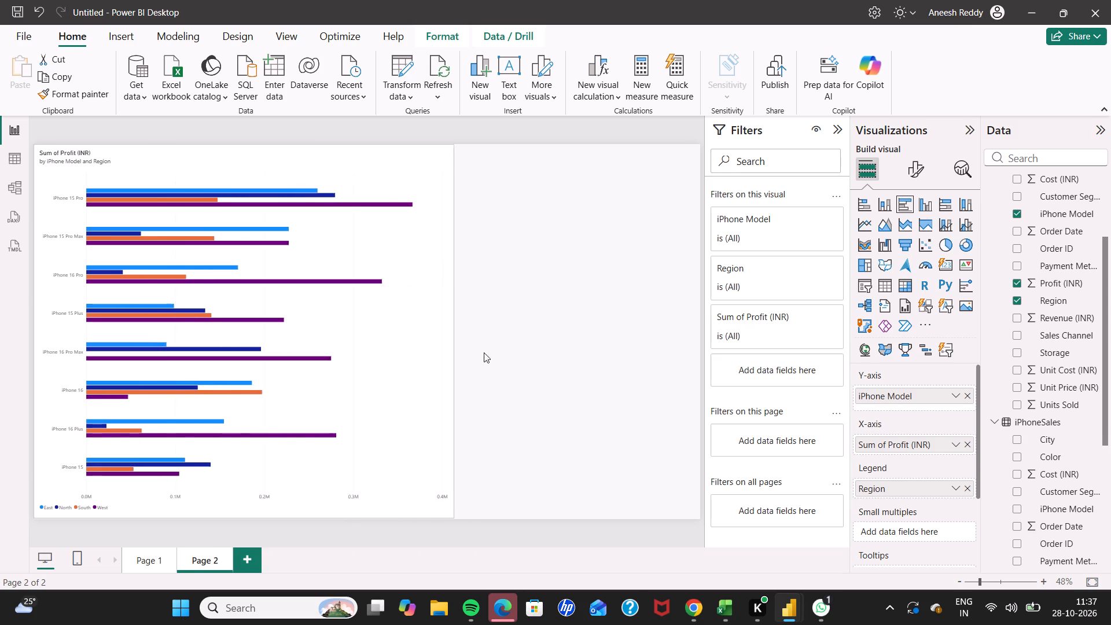
pyautogui.moveTo(484, 352); pyautogui.dragTo(270, 347)
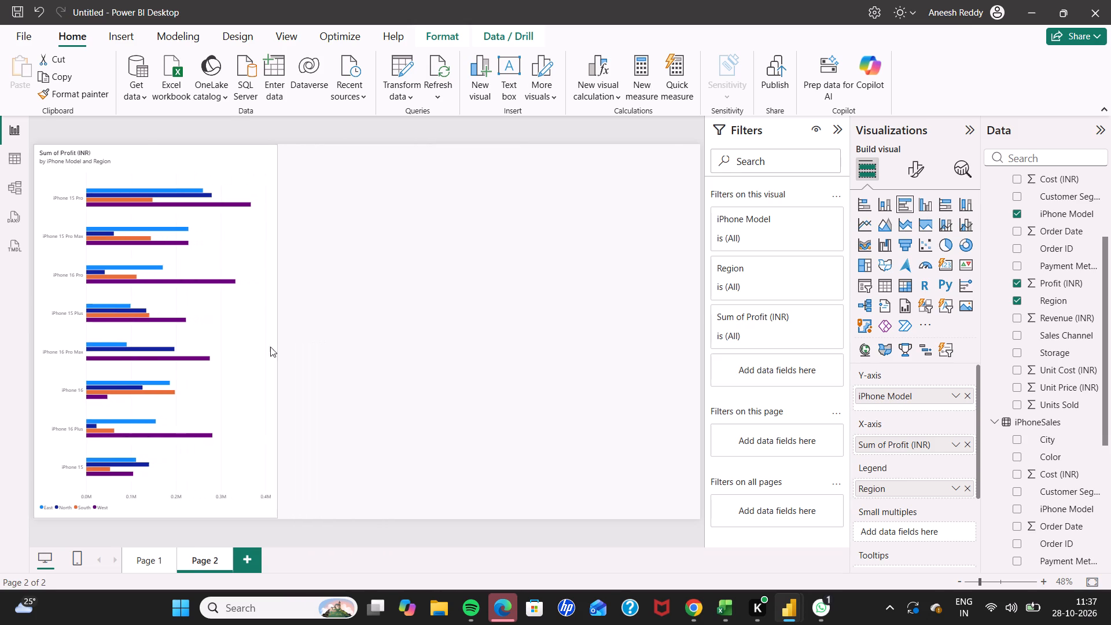
pyautogui.moveTo(270, 347); pyautogui.dragTo(259, 353)
pyautogui.moveTo(259, 332); pyautogui.dragTo(291, 339)
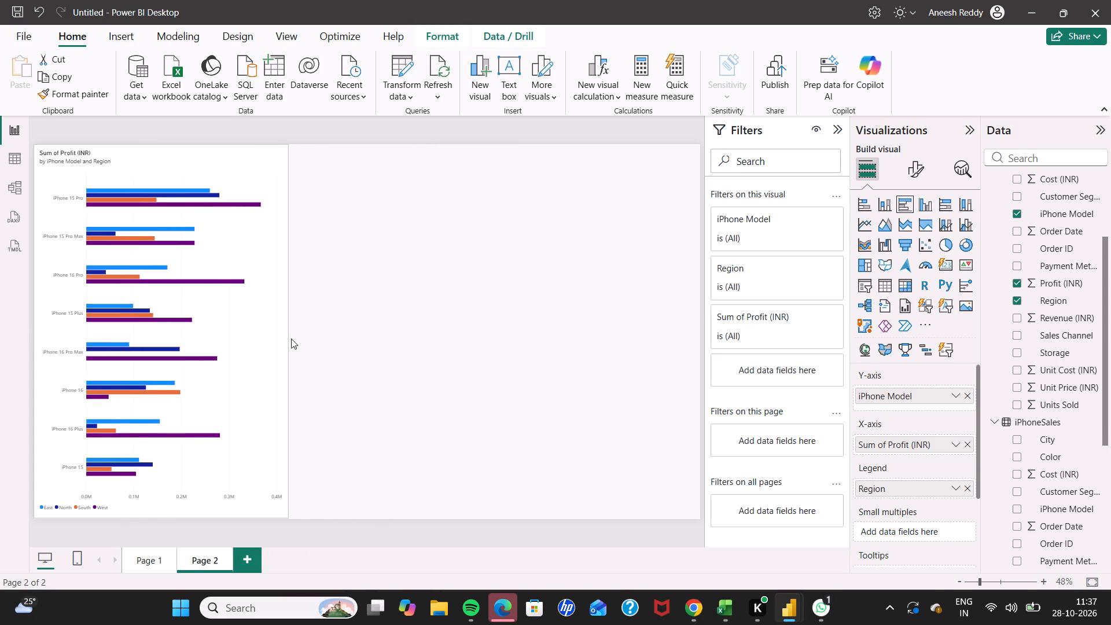
pyautogui.moveTo(291, 339); pyautogui.dragTo(293, 339)
# Look at page 2's mobile layout and return to the desktop layout.
pyautogui.click(72, 561)
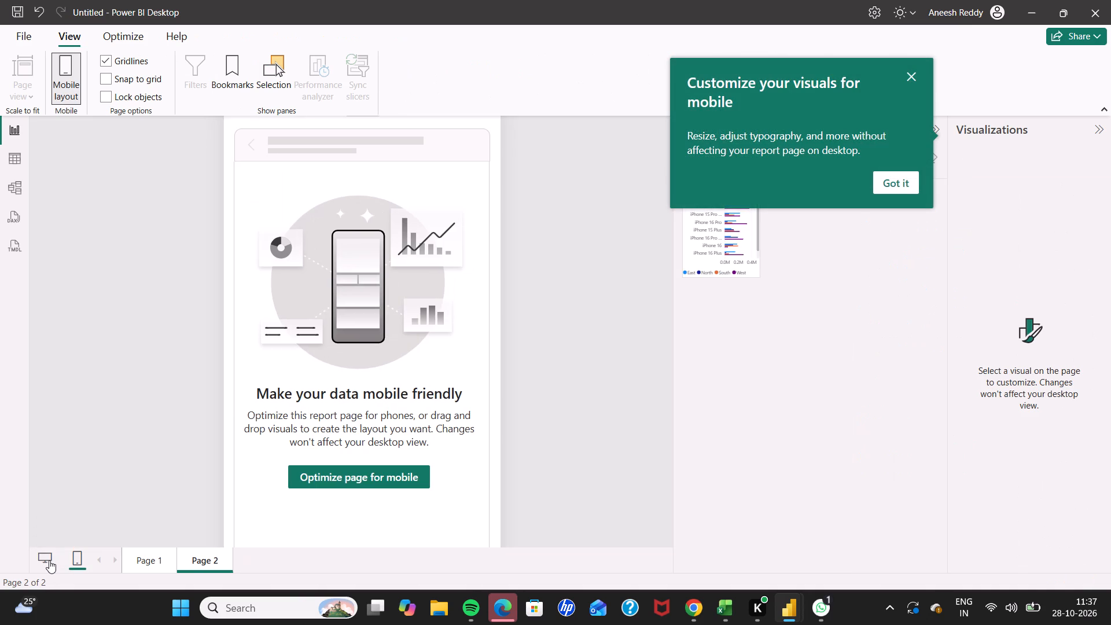
pyautogui.click(49, 560)
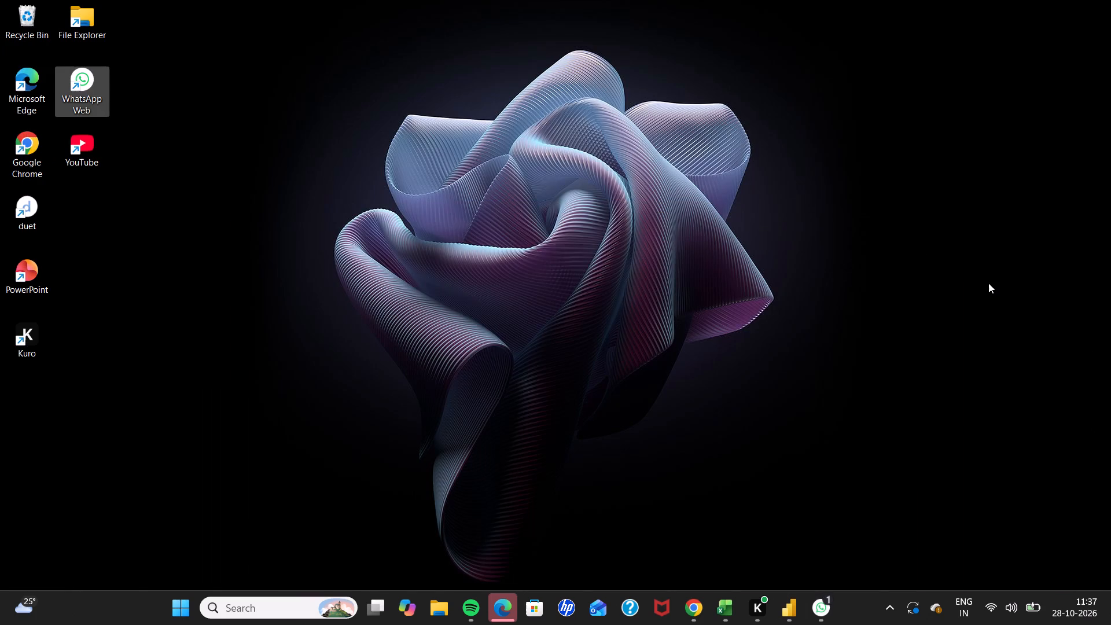
# Switch to Kuro by launching it from the Windows desktop.
pyautogui.doubleClick(38, 337)
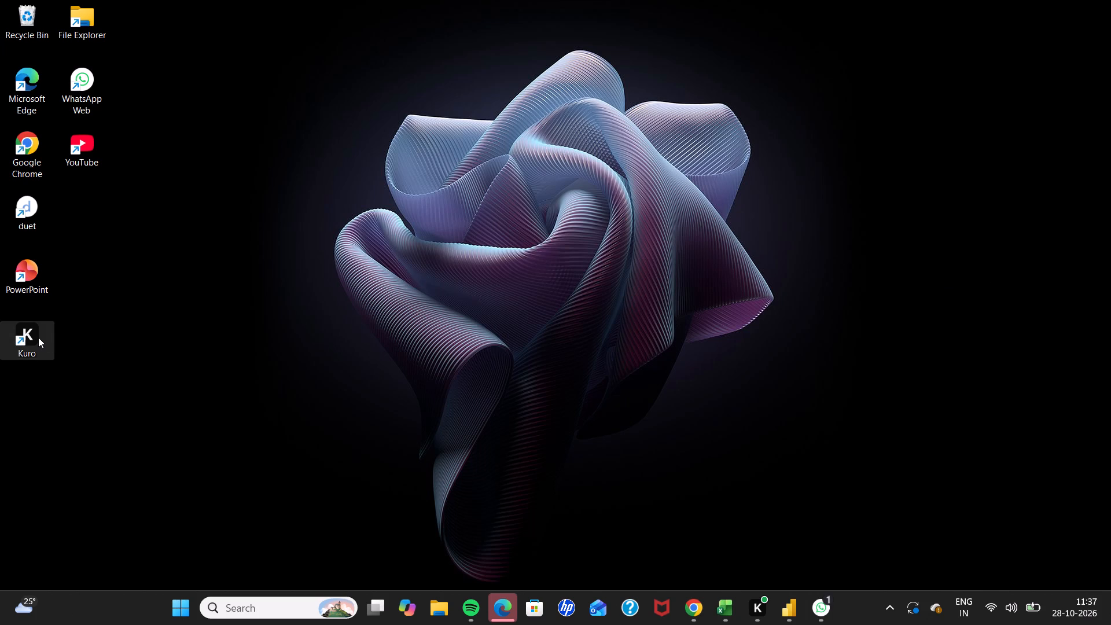